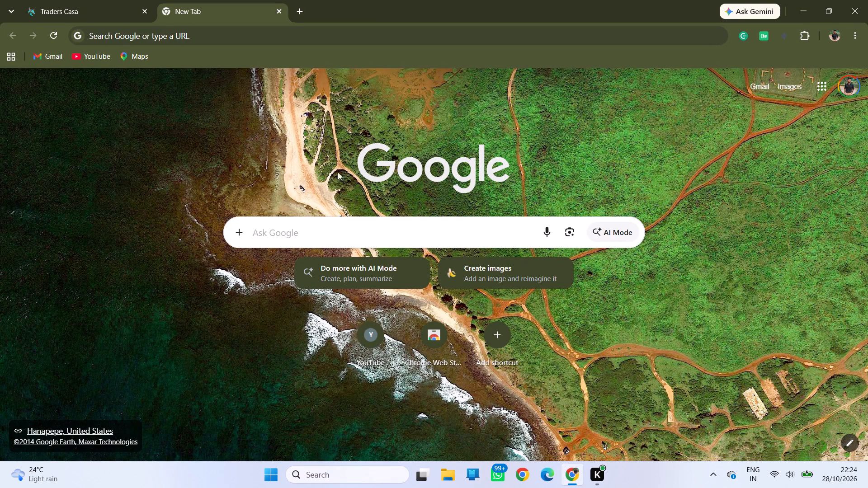
Search Google for "traders casa" using the earlier search suggestion.
left_click(285, 227)
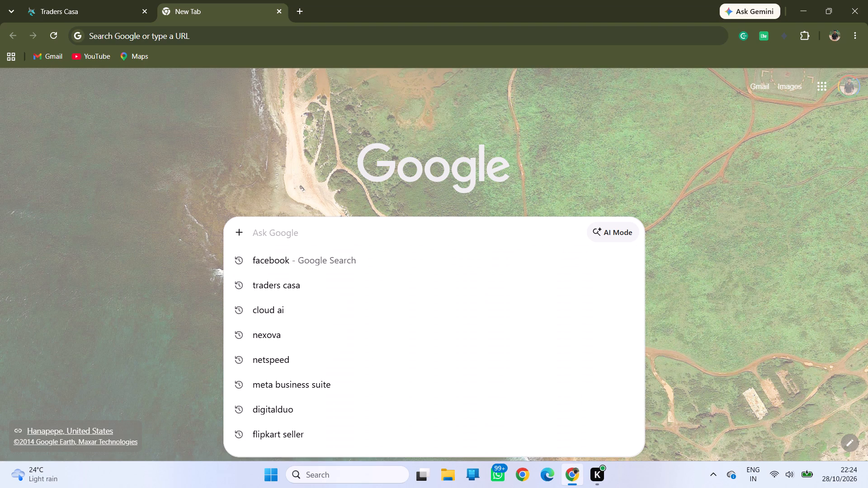
left_click(286, 277)
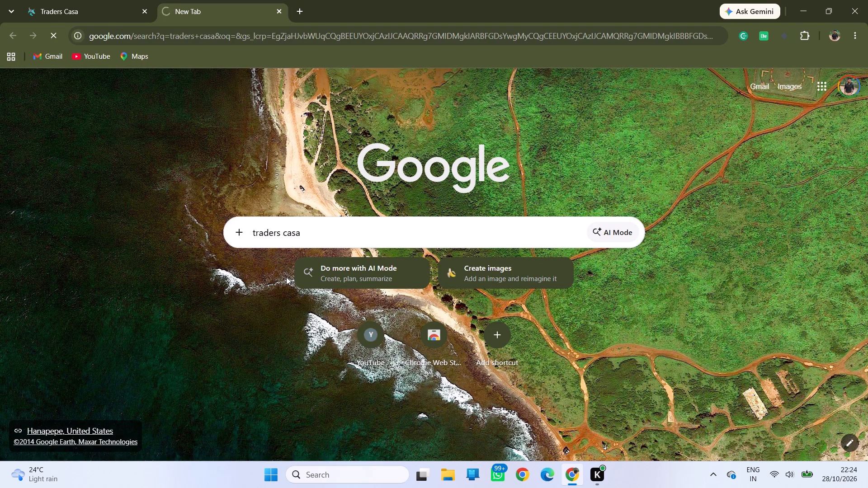
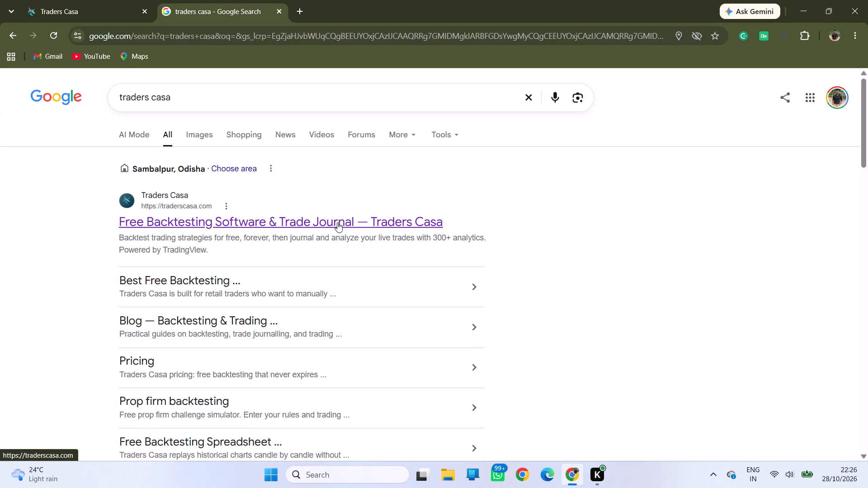
Open the Traders Casa website from its main search result and go to the site's sign-in page.
left_click(321, 222)
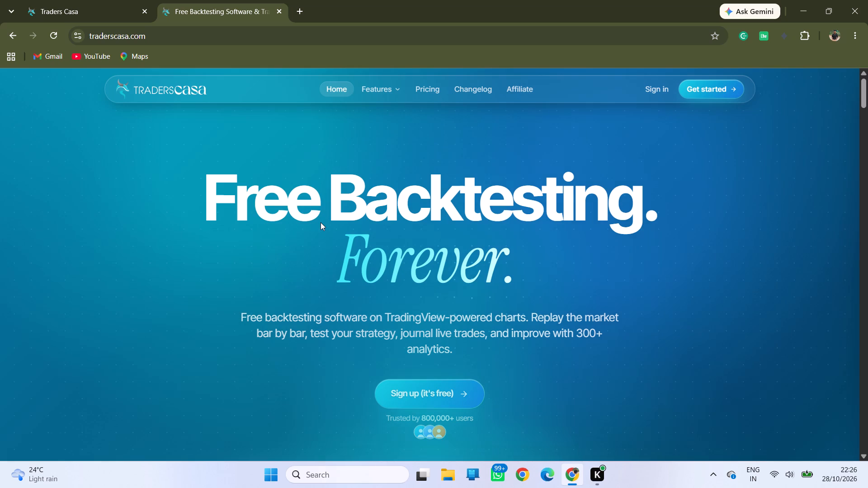
left_click(658, 96)
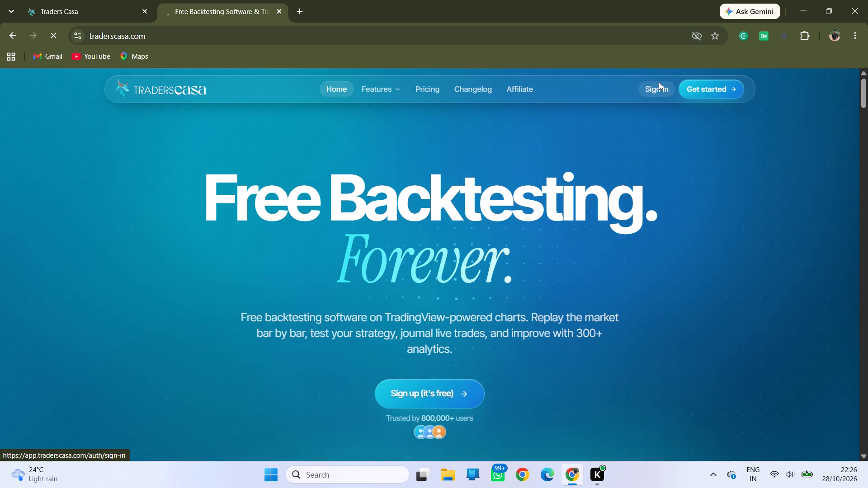
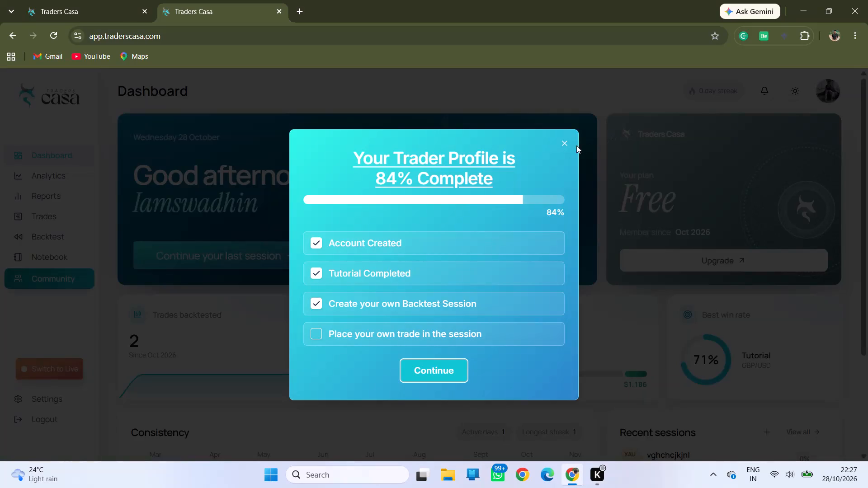
Dismiss the trader-profile checklist prompts and open the XAU/USD backtest session vghchcjkjnl.
left_click(561, 147)
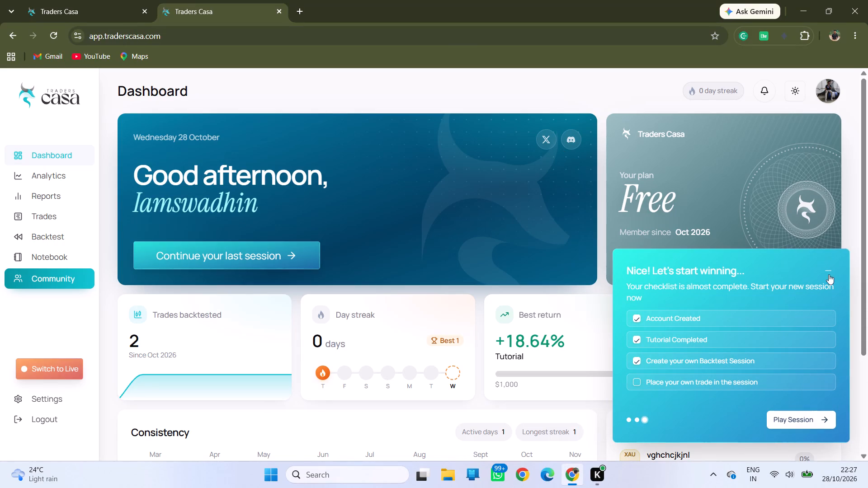
left_click(830, 270)
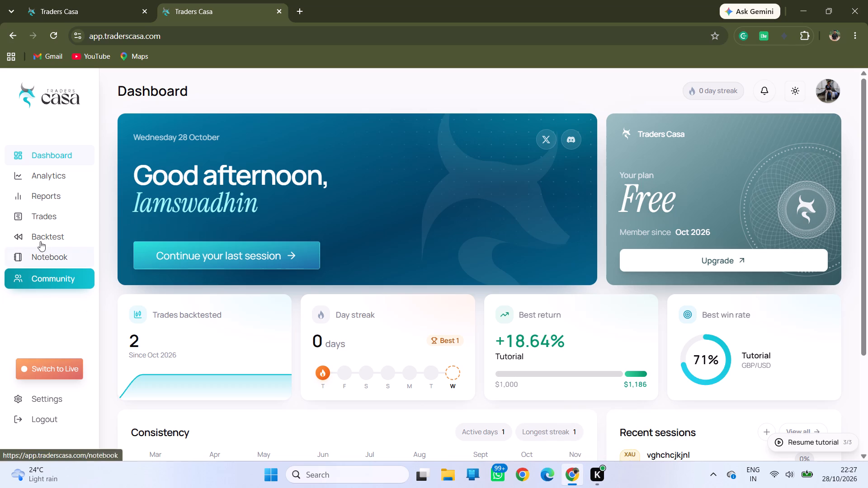
left_click(49, 230)
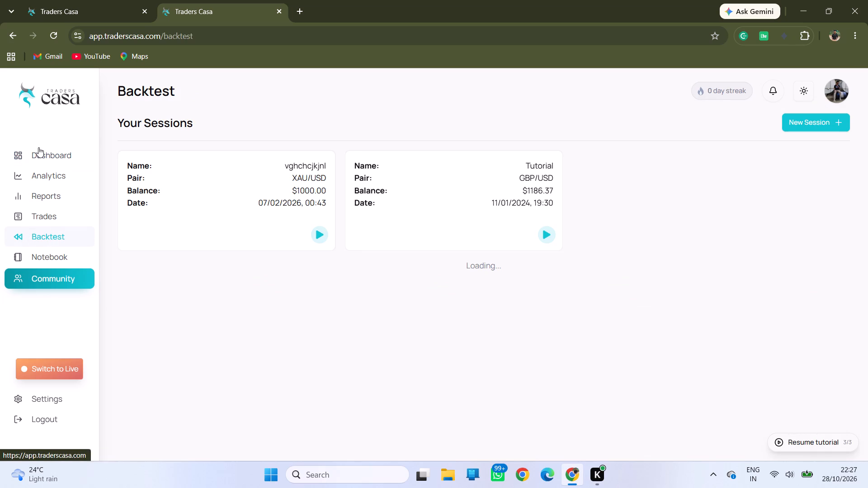
left_click(318, 234)
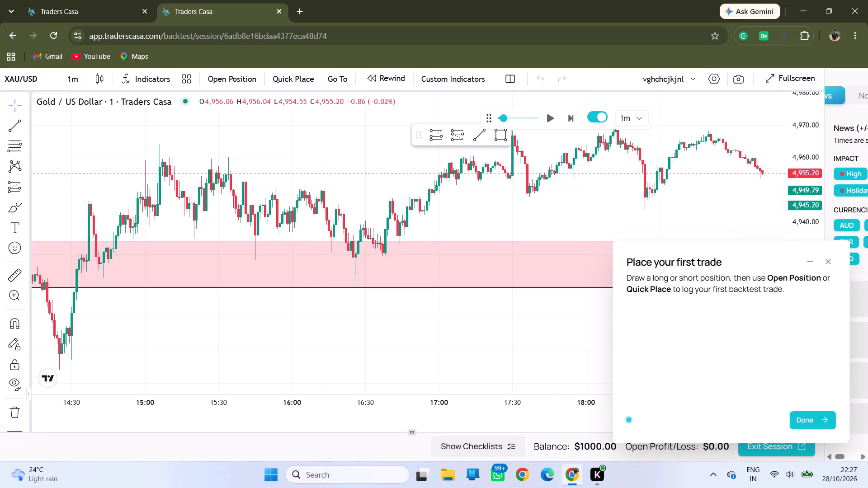
Exit the "Place your first trade" tutorial in the backtest session.
left_click(835, 259)
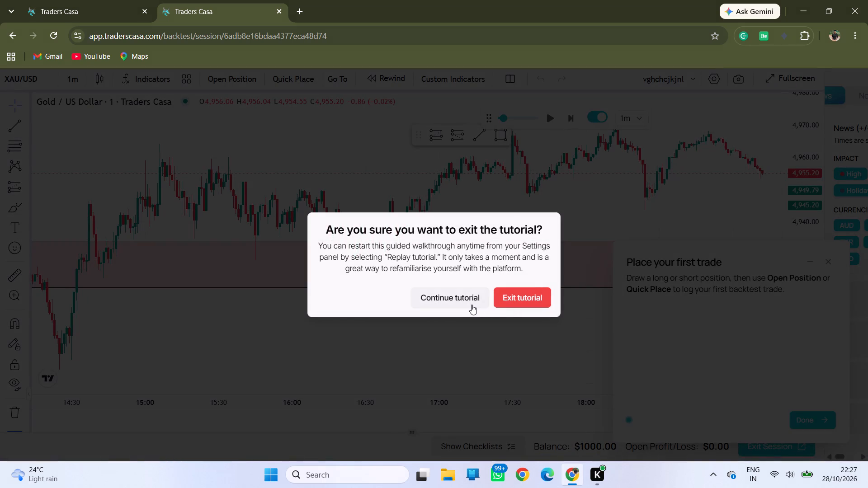
left_click(472, 305)
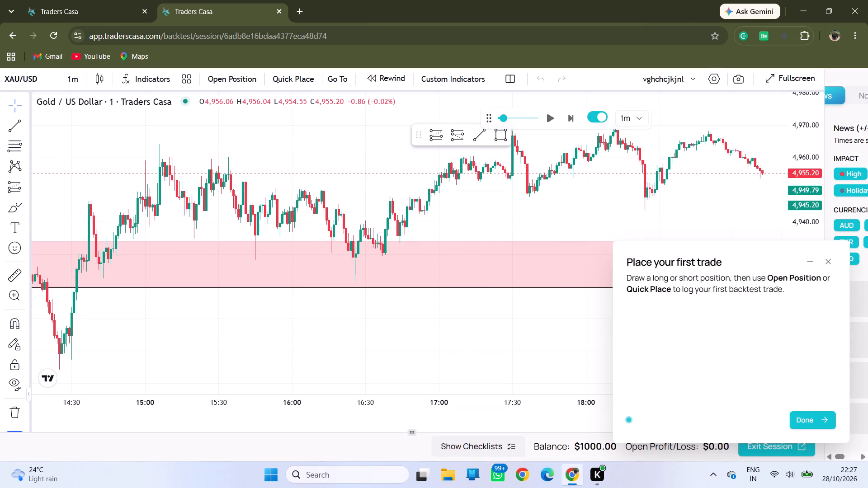
left_click(827, 264)
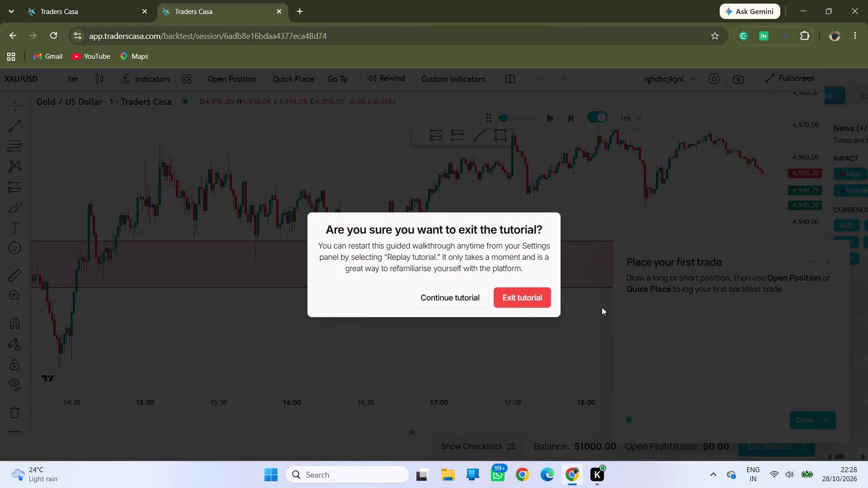
left_click(525, 299)
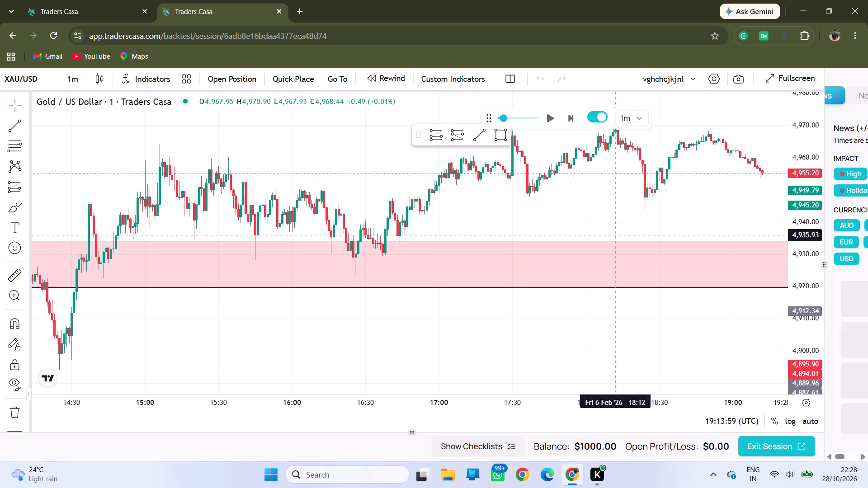
Switch the XAU/USD chart to the 1-hour timeframe.
left_click_drag(666, 208, 341, 218)
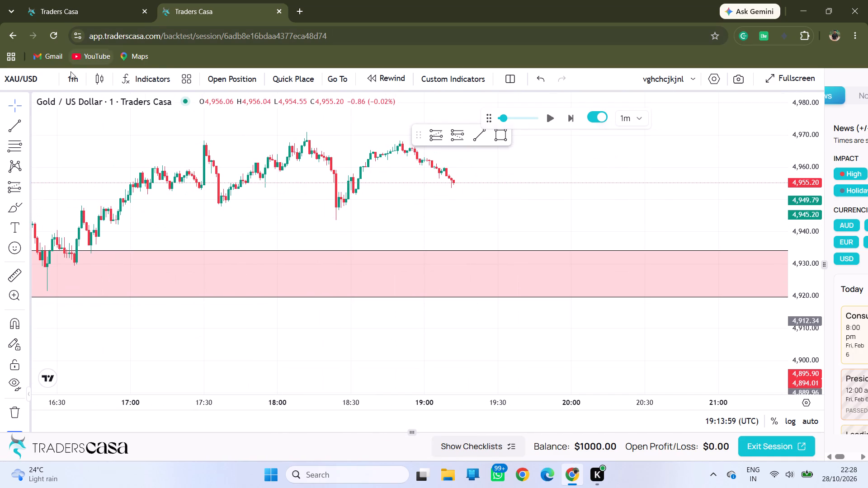
left_click(74, 79)
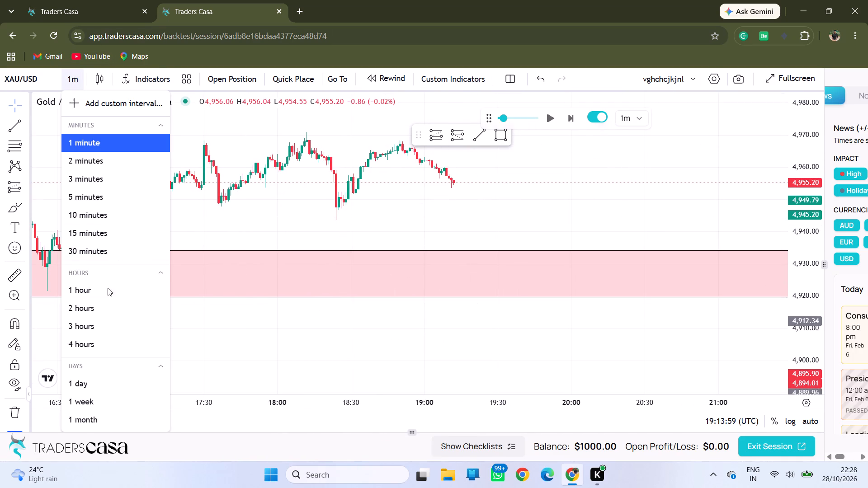
left_click(102, 285)
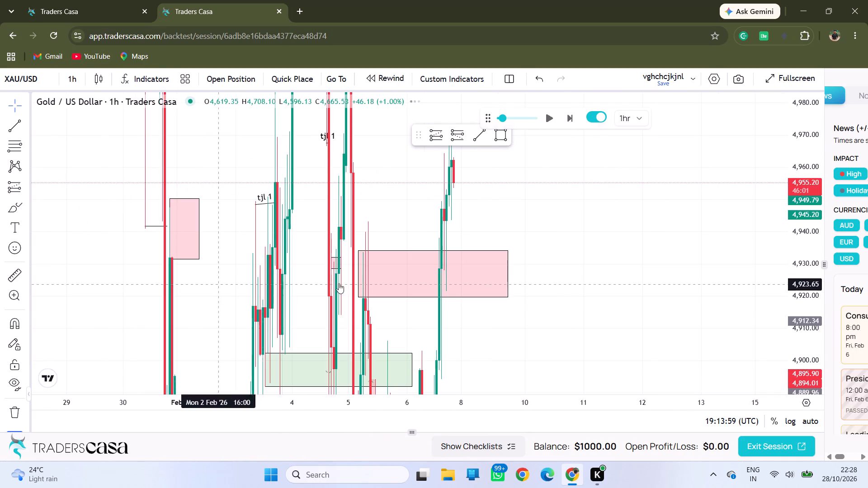
Examine the 1-hour gold price structure, including the marked supply and demand zones and tjl levels from late January to 6 February.
left_click_drag(808, 243, 808, 244)
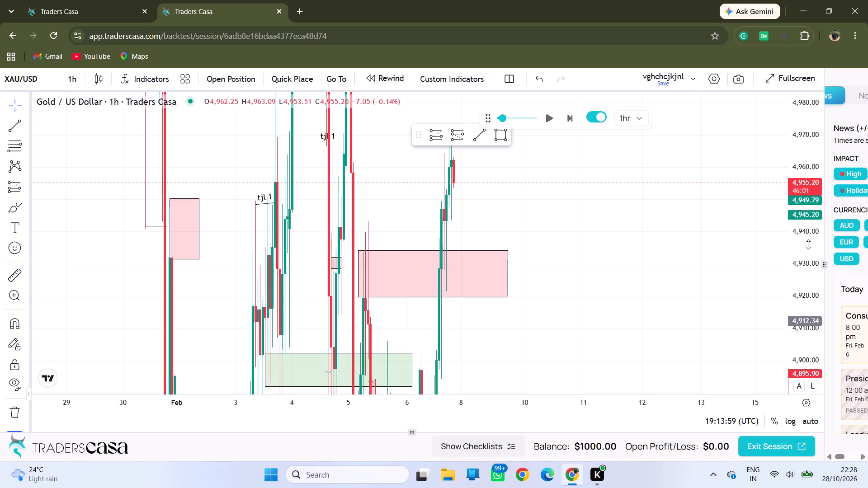
left_click_drag(808, 244, 811, 429)
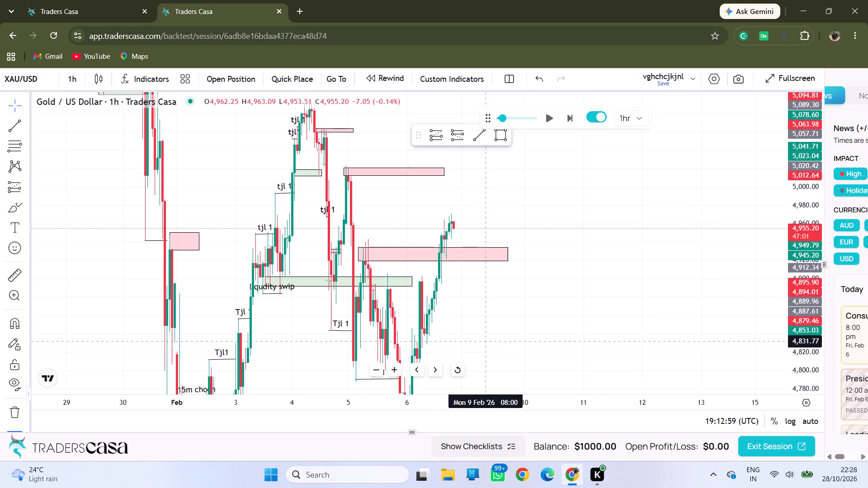
left_click_drag(467, 339, 616, 169)
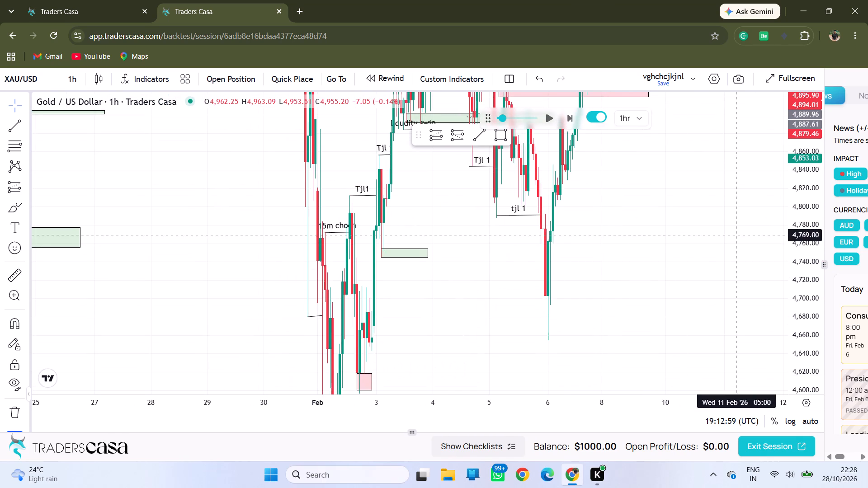
left_click_drag(794, 197, 793, 306)
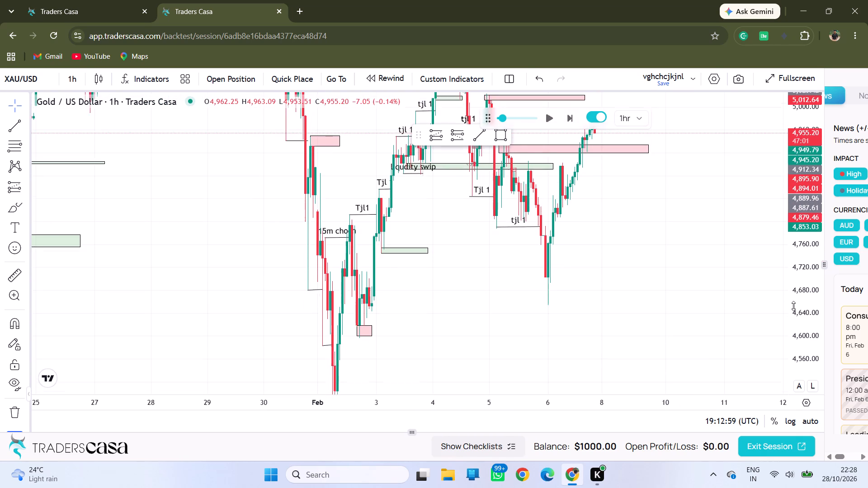
left_click_drag(793, 306, 793, 308)
left_click_drag(664, 254, 588, 305)
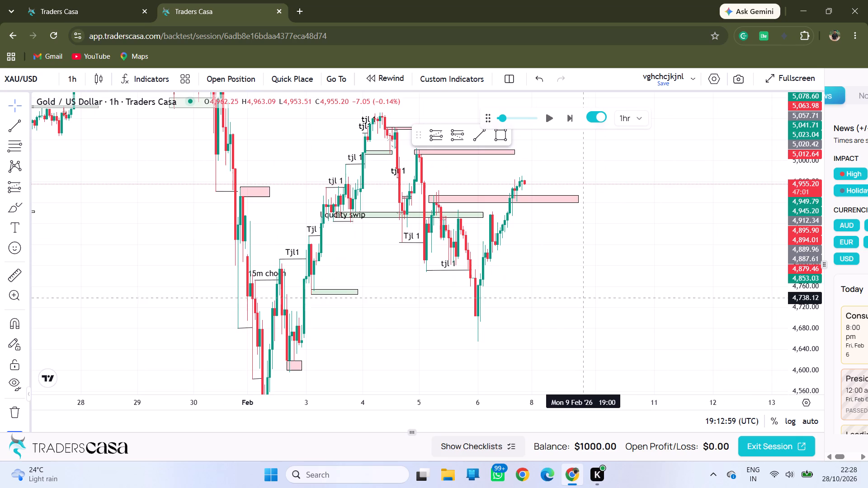
left_click_drag(584, 280, 662, 351)
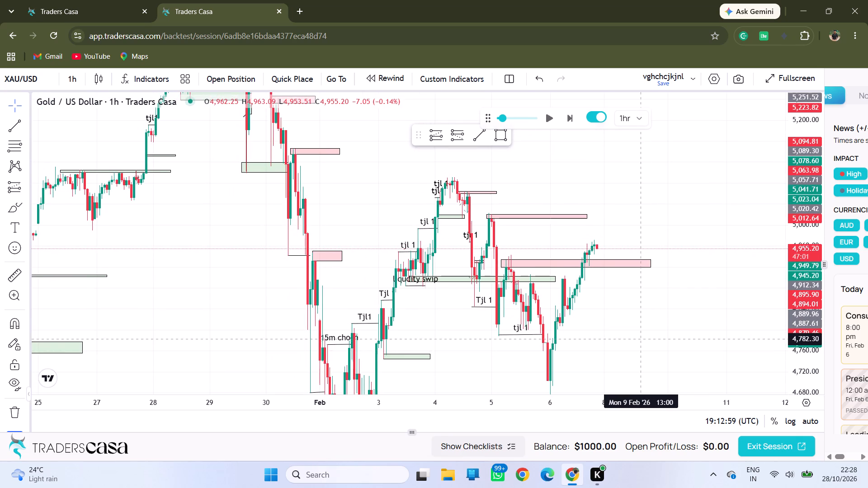
left_click_drag(642, 339, 723, 264)
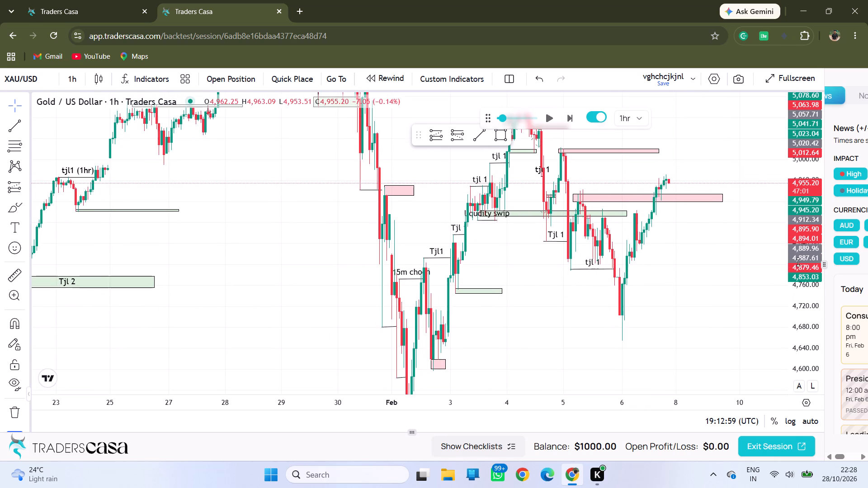
left_click_drag(798, 262, 799, 344)
left_click_drag(554, 304, 562, 316)
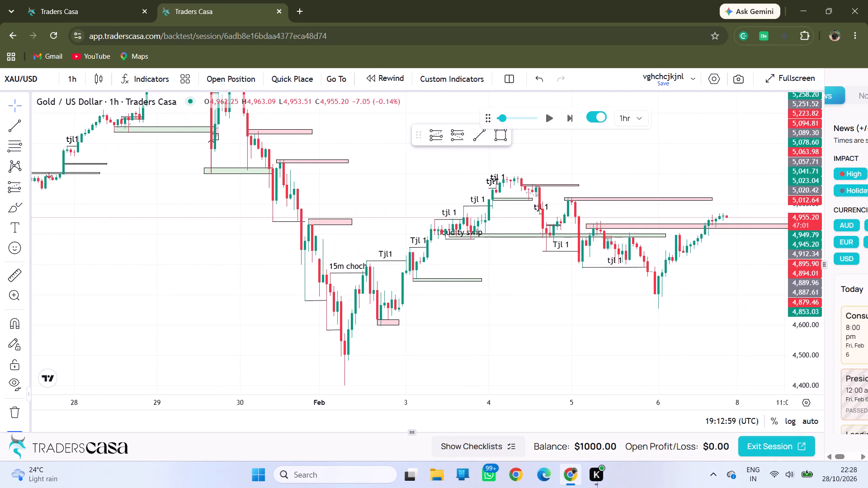
left_click_drag(808, 287, 805, 170)
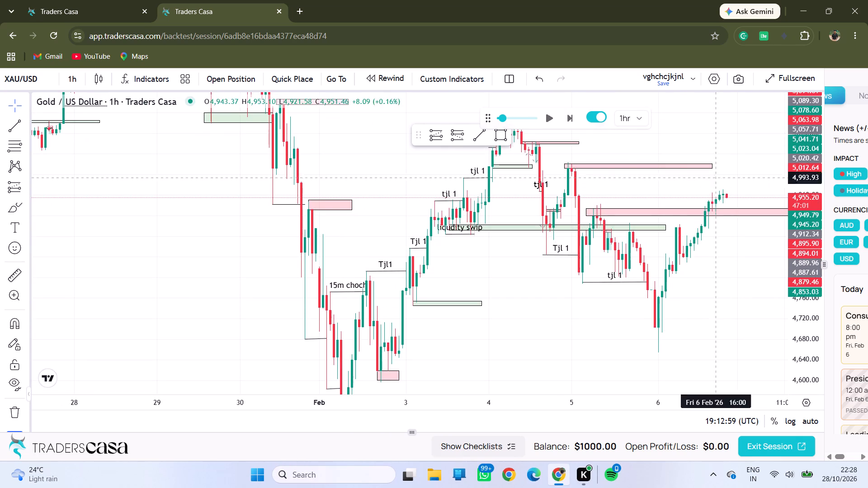
left_click_drag(555, 311, 556, 343)
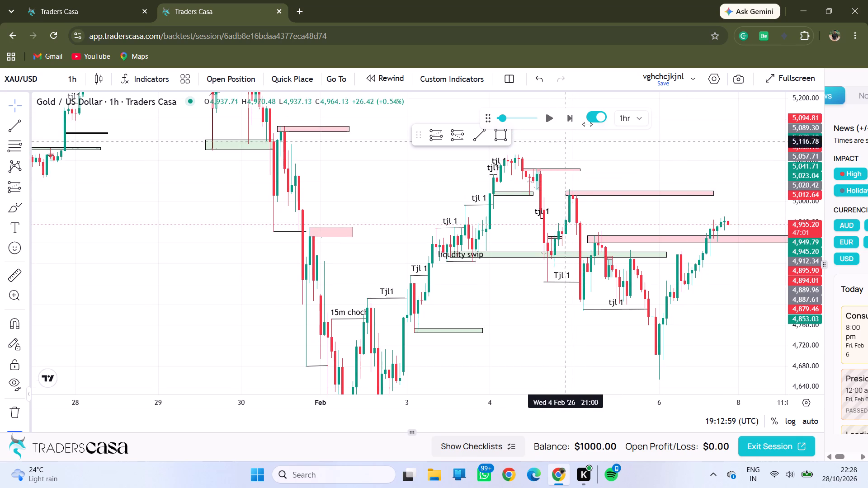
Set the replay speed to 10, play the backtest forward and pause it at about 03:59 UTC.
left_click_drag(503, 116, 550, 118)
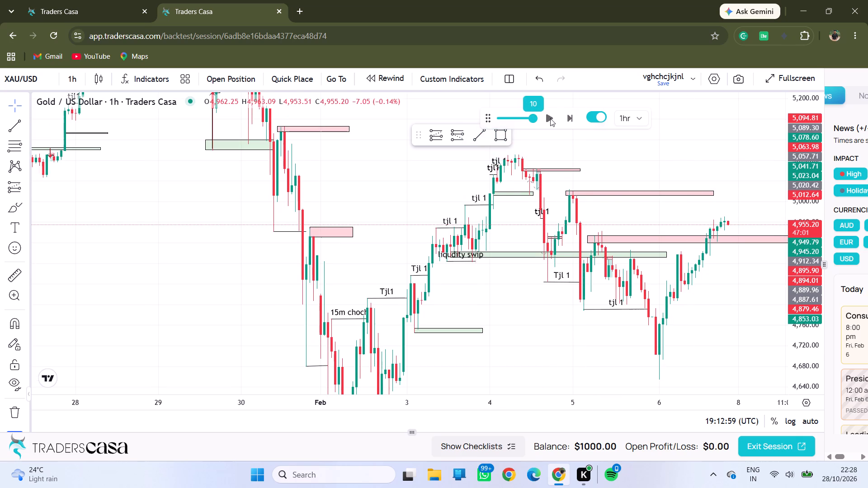
left_click_drag(550, 118, 551, 118)
left_click(551, 118)
left_click(551, 118)
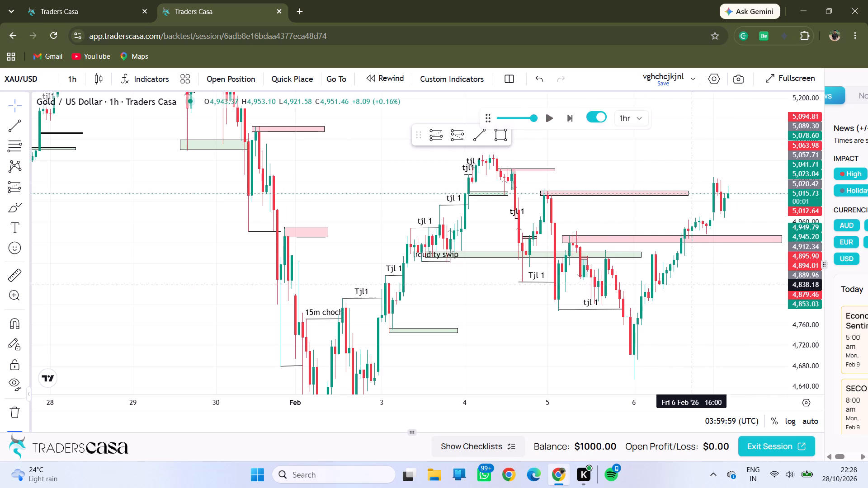
Examine how the newly replayed 1-hour candles relate to the marked zones and tjl levels on the gold chart.
left_click_drag(692, 288, 660, 221)
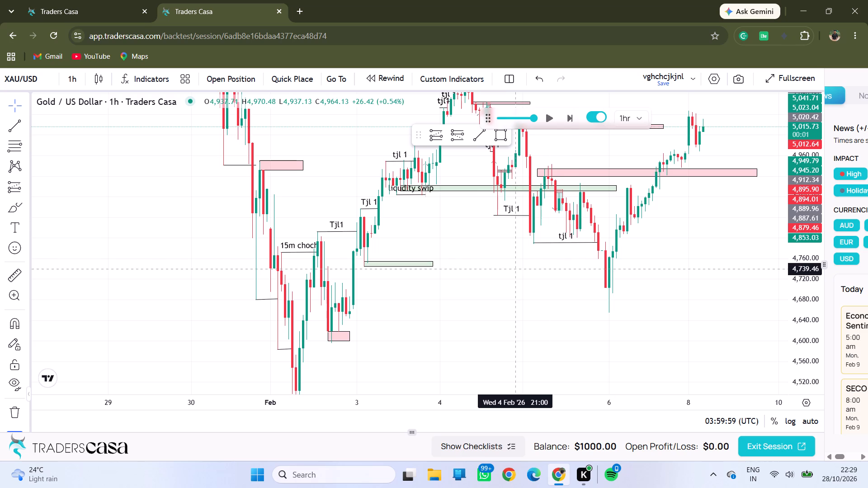
left_click_drag(514, 268, 522, 346)
left_click_drag(506, 349, 527, 328)
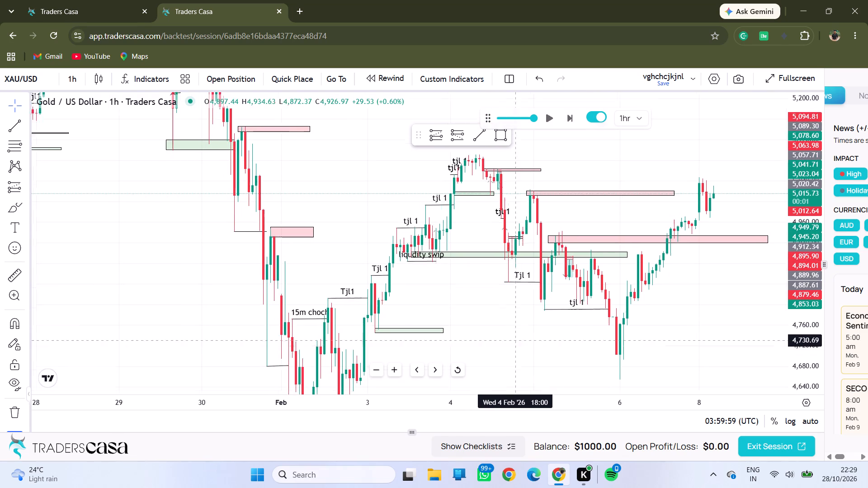
left_click_drag(527, 328, 552, 300)
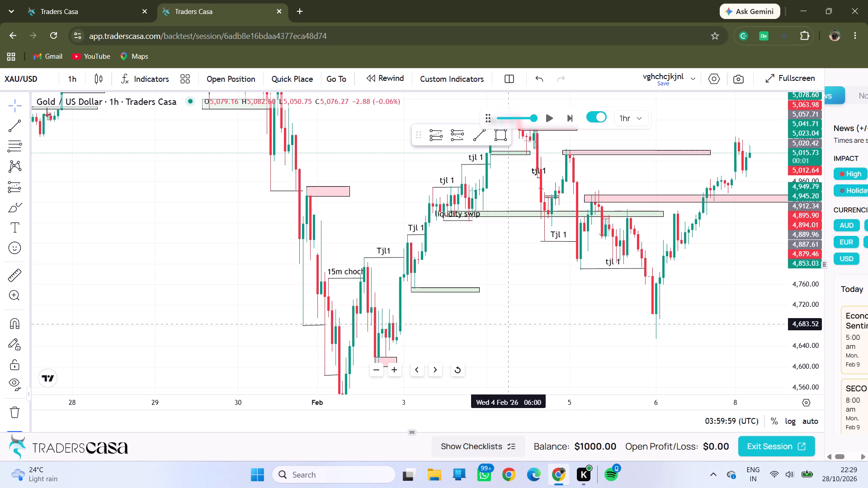
left_click_drag(557, 321, 541, 358)
left_click_drag(486, 308, 529, 293)
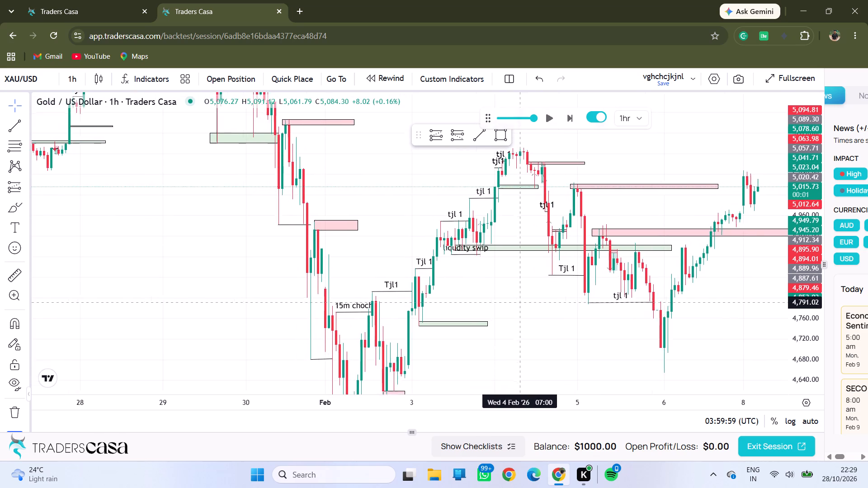
left_click_drag(529, 293, 577, 265)
left_click_drag(557, 265, 580, 283)
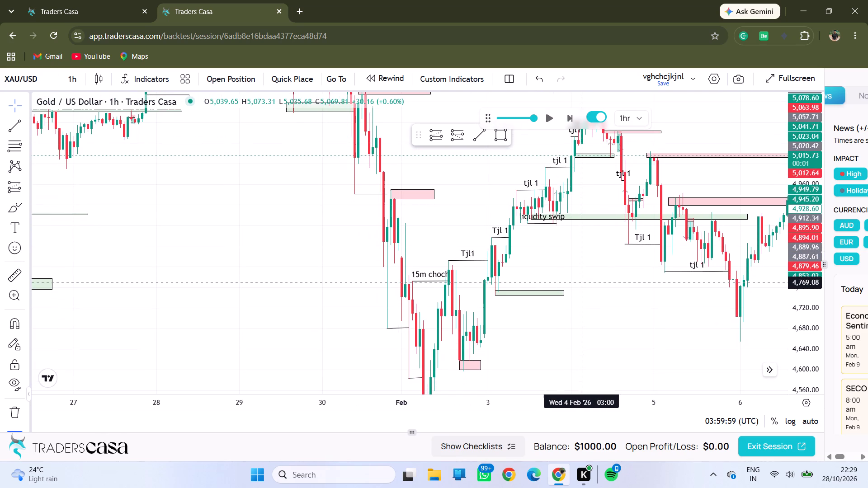
left_click_drag(580, 283, 419, 225)
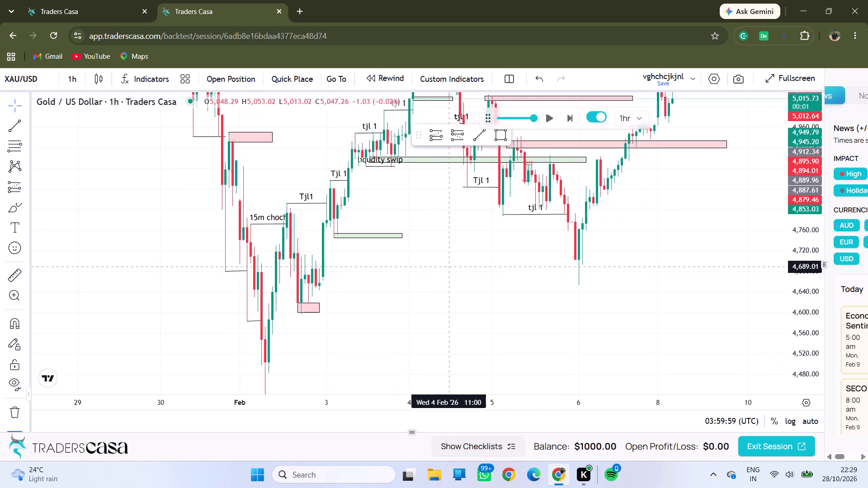
left_click_drag(461, 276, 500, 280)
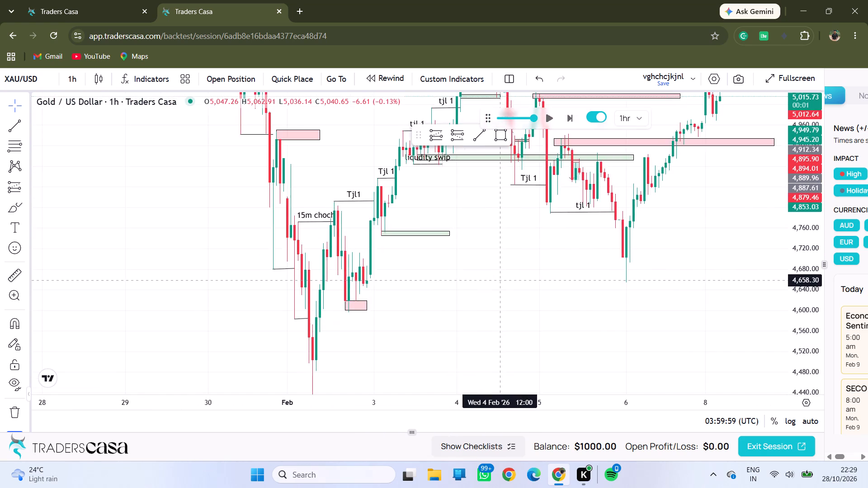
left_click_drag(500, 280, 458, 310)
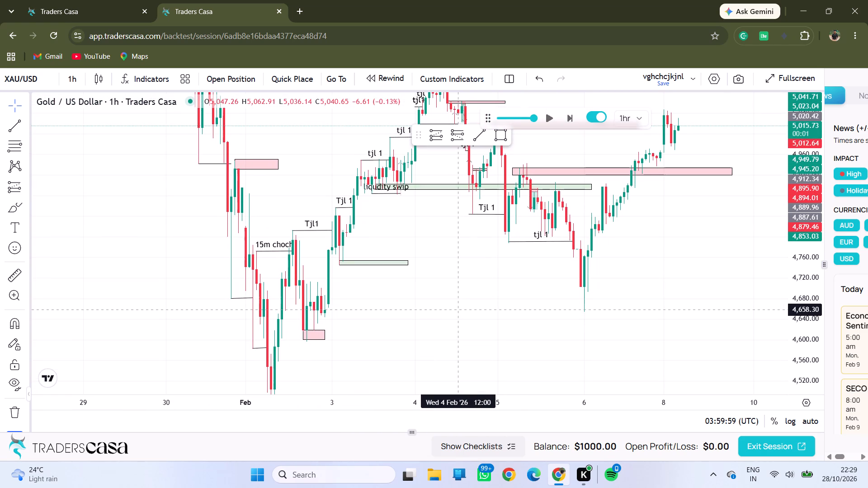
left_click_drag(485, 289, 462, 347)
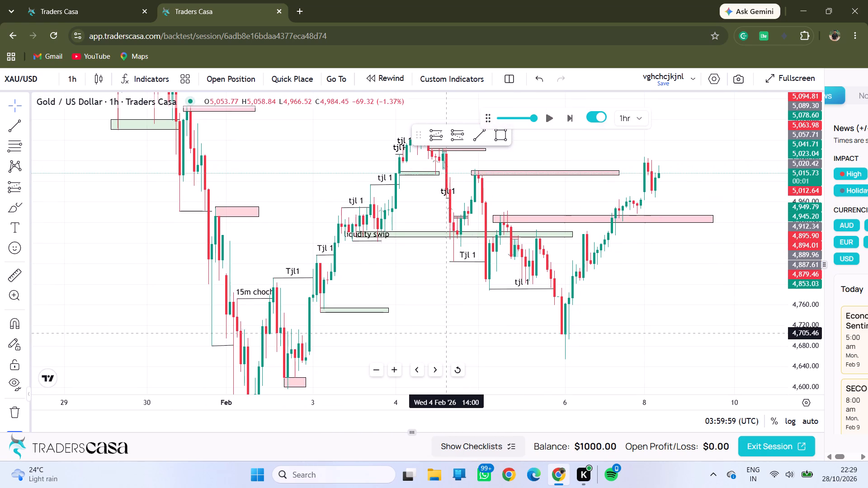
left_click_drag(449, 338, 469, 327)
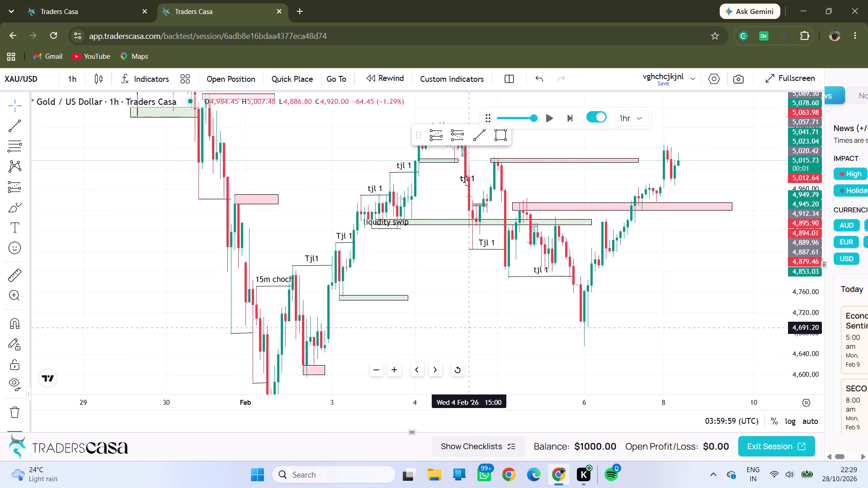
left_click_drag(469, 327, 471, 326)
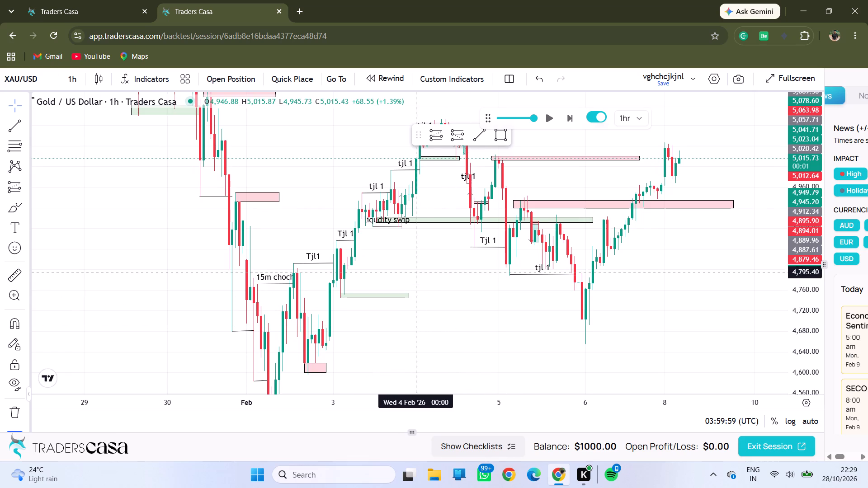
left_click_drag(448, 258, 474, 282)
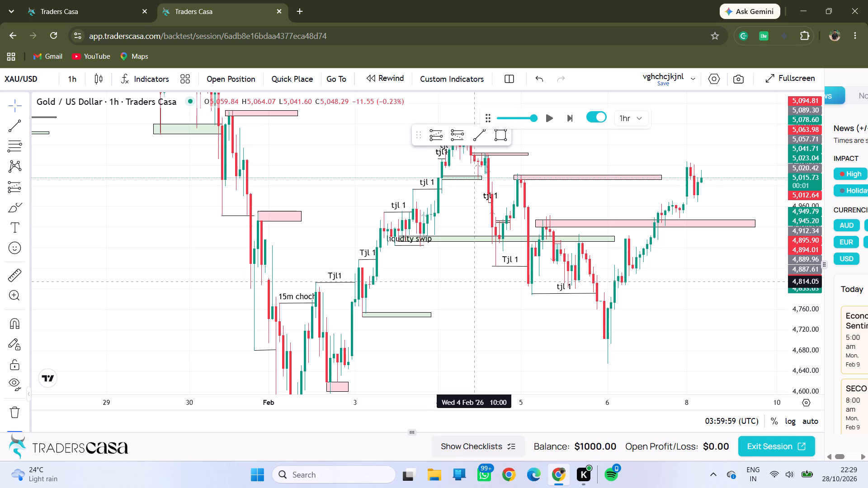
Move the floating favourite drawing tools bar off the candles to sit beside the replay controls.
left_click_drag(418, 136, 409, 129)
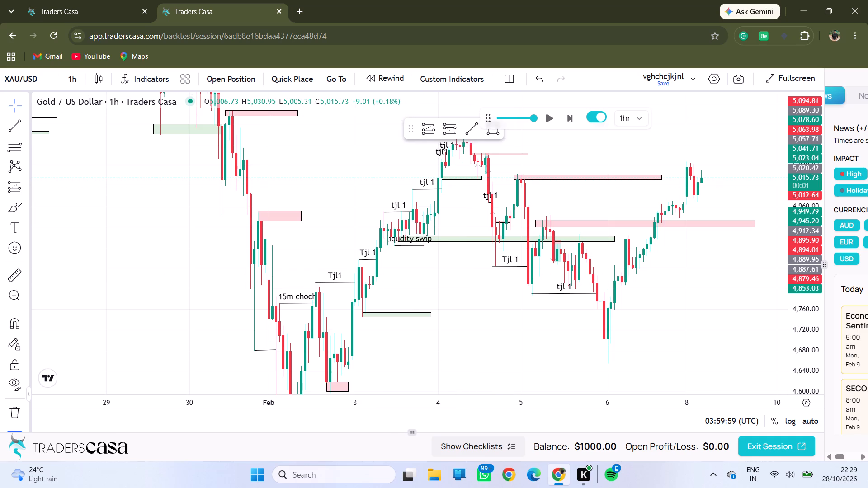
left_click_drag(409, 129, 687, 98)
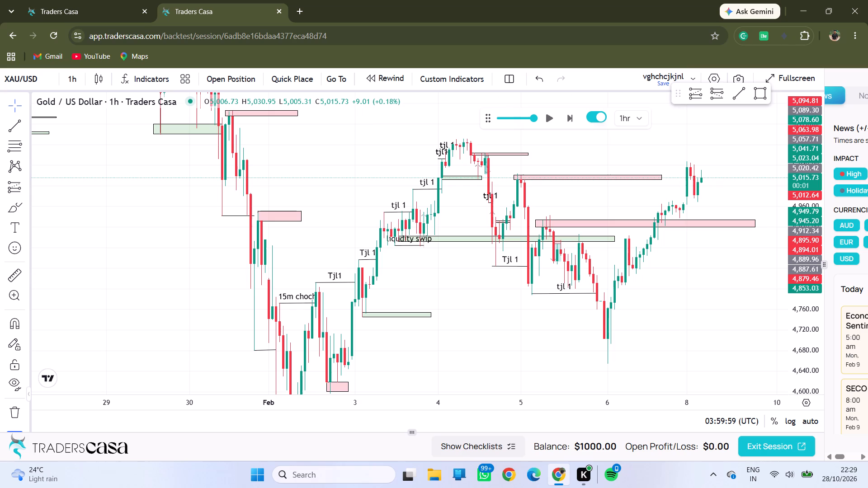
left_click_drag(687, 98, 666, 118)
left_click(666, 118)
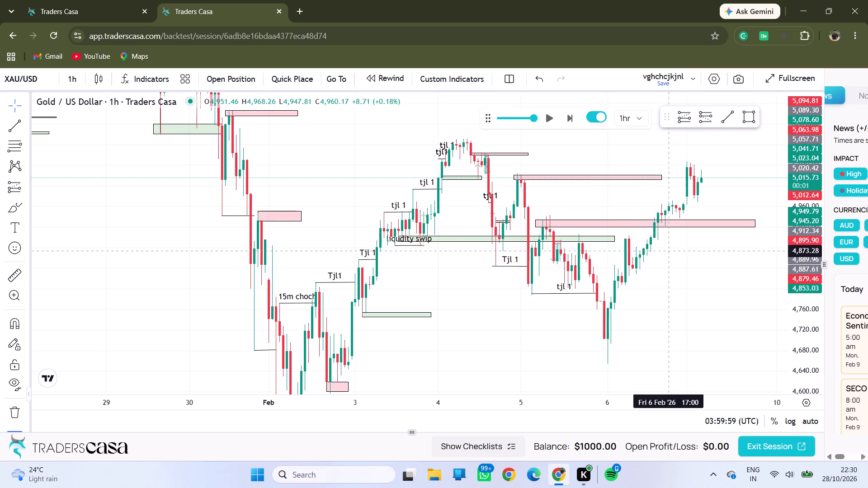
Examine the 1-hour gold price structure from the early February drop to the latest candles, against the marked zones and tjl levels.
left_click_drag(676, 287, 684, 294)
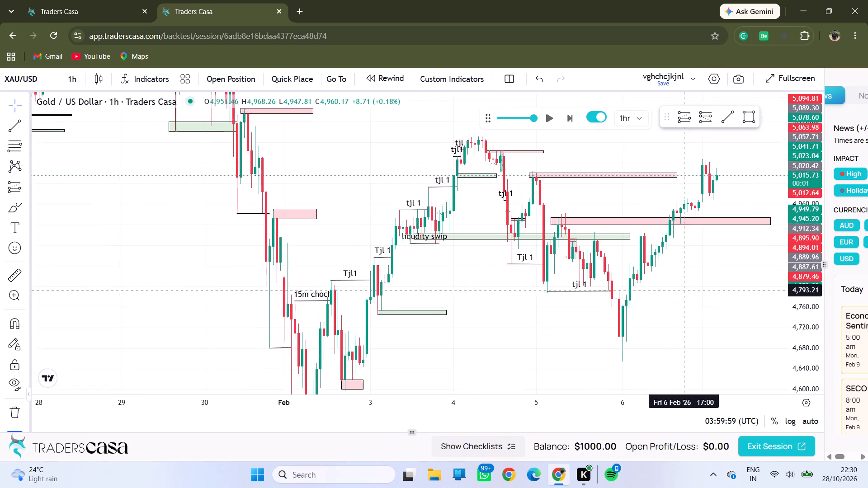
left_click_drag(684, 294, 668, 287)
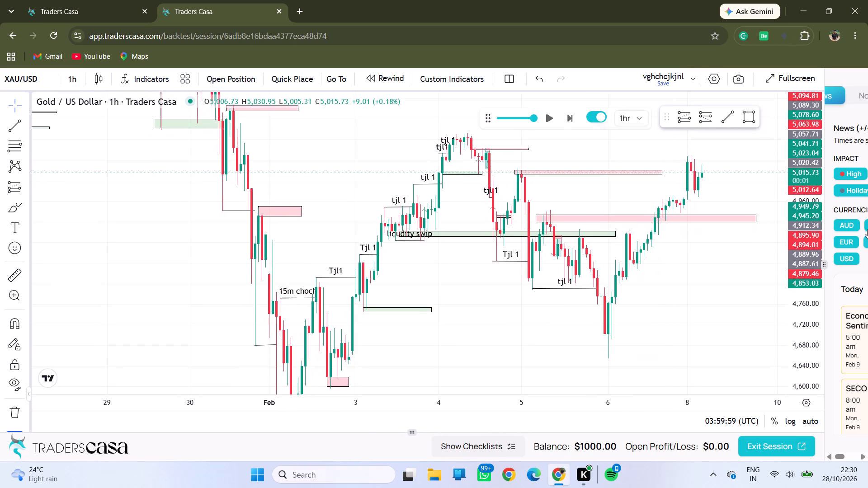
left_click_drag(806, 202, 806, 237)
left_click_drag(738, 245, 704, 246)
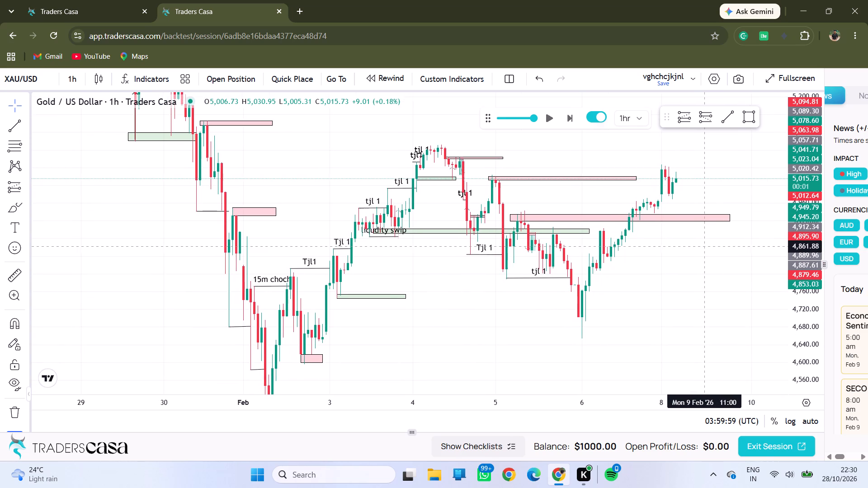
left_click_drag(704, 246, 706, 245)
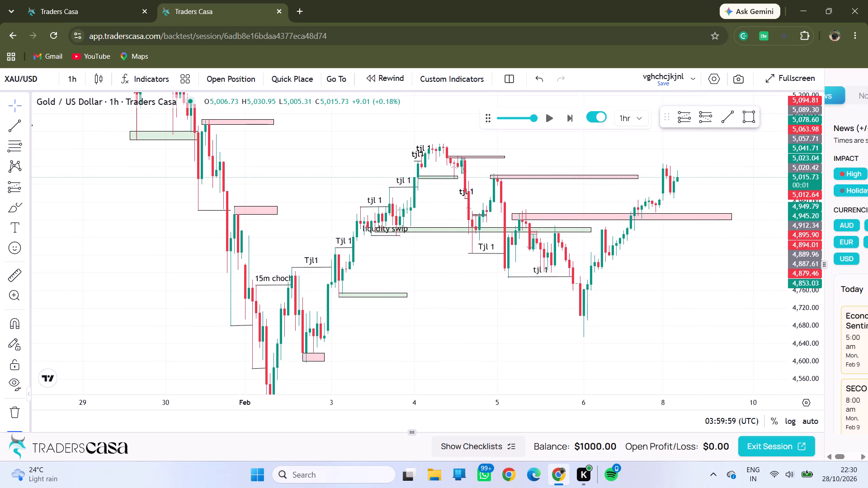
left_click_drag(813, 200, 815, 230)
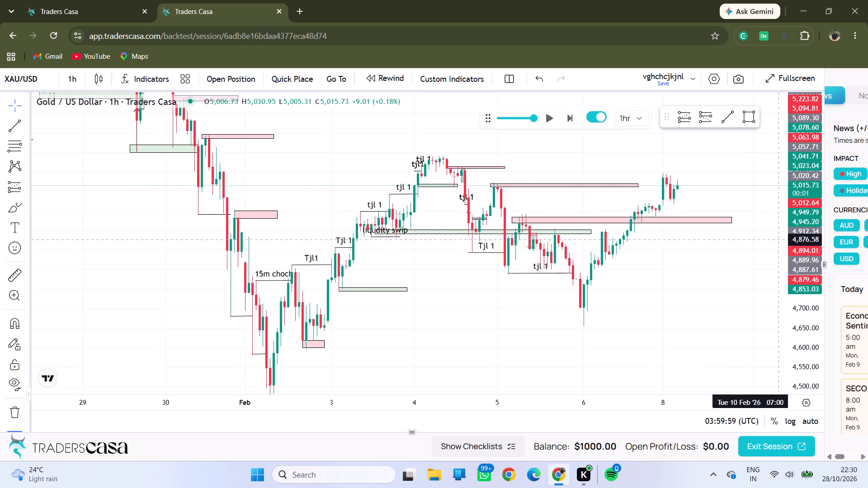
left_click_drag(585, 288, 592, 287)
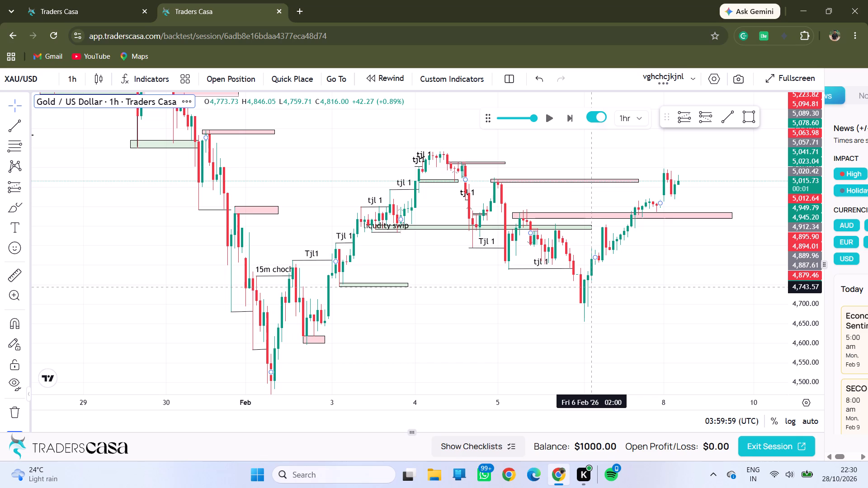
left_click(653, 355)
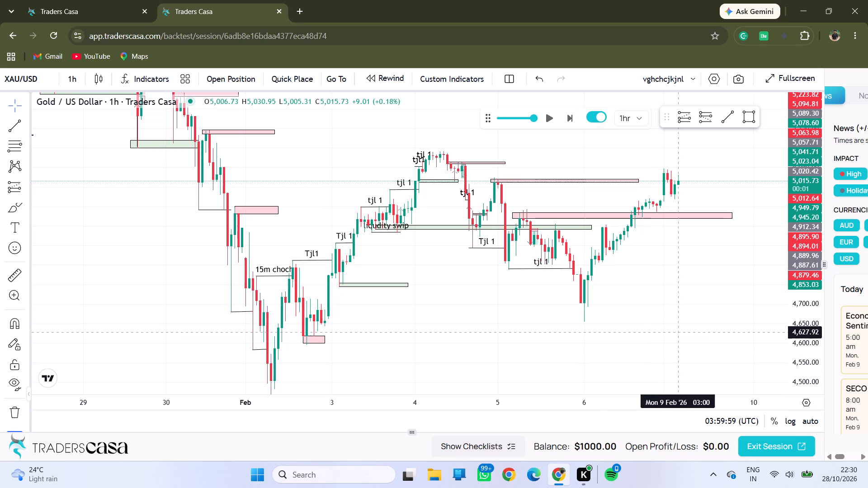
left_click_drag(801, 295, 769, 192)
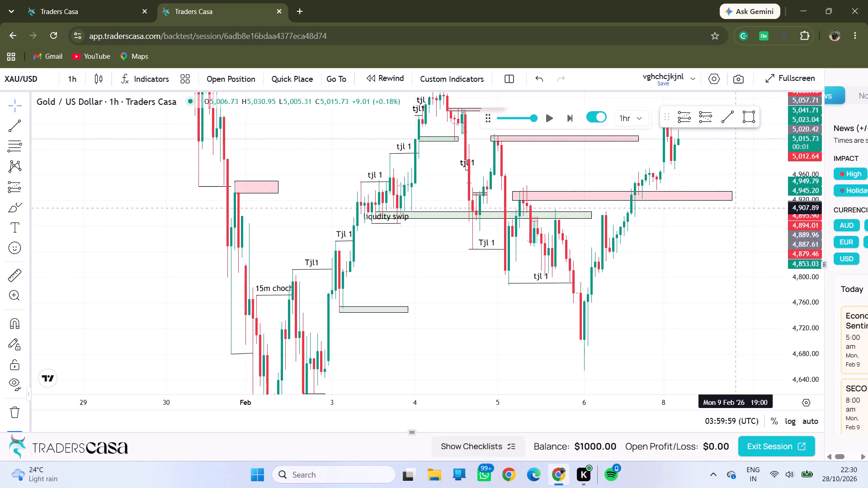
left_click_drag(655, 270, 573, 266)
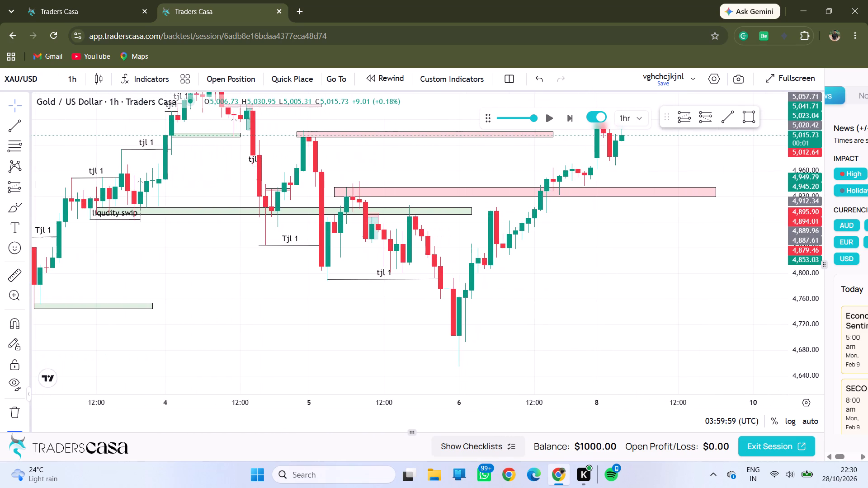
left_click_drag(573, 265, 559, 286)
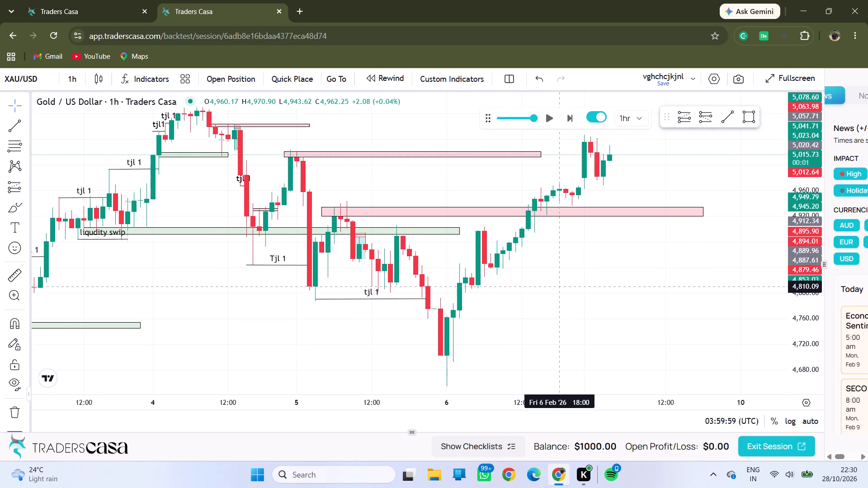
double_click(577, 283)
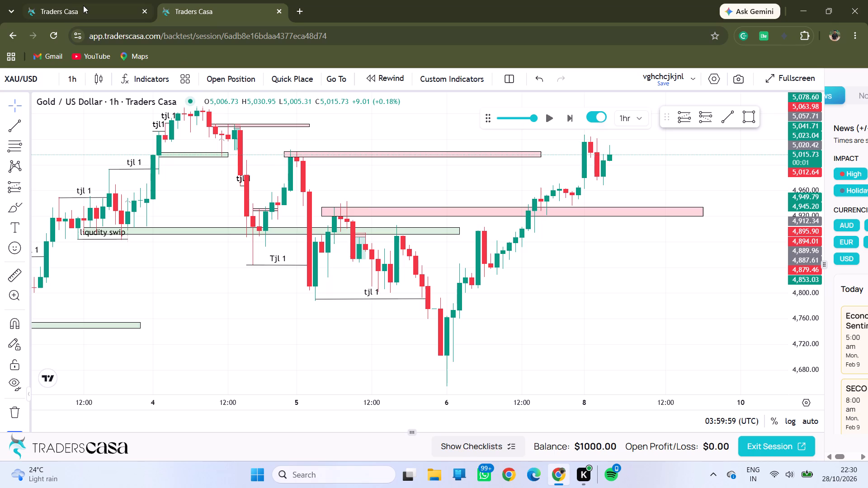
Open a new browser tab and return to the gold backtest chart.
left_click(75, 0)
left_click(209, 4)
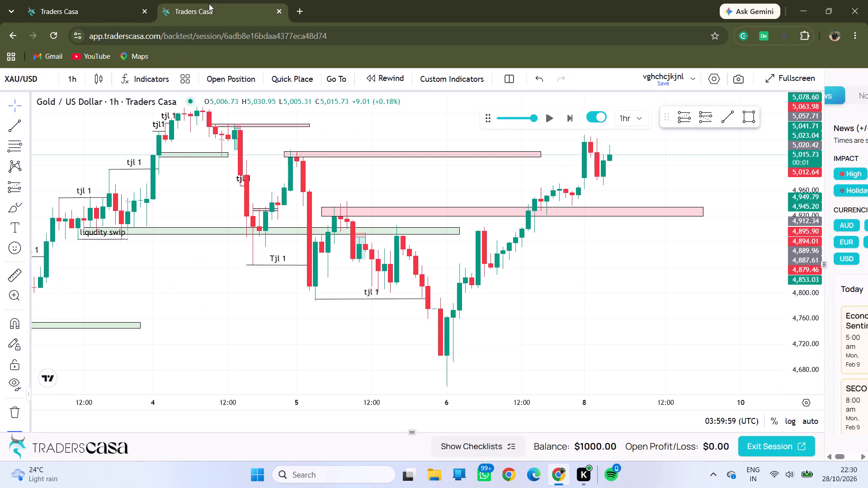
left_click(297, 11)
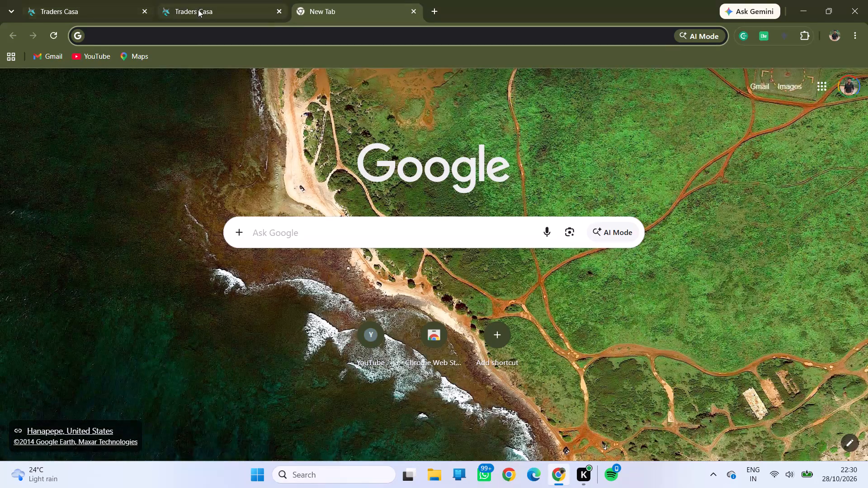
left_click(198, 9)
Switch the XAU/USD chart to the 15-minute timeframe.
left_click_drag(546, 265, 468, 277)
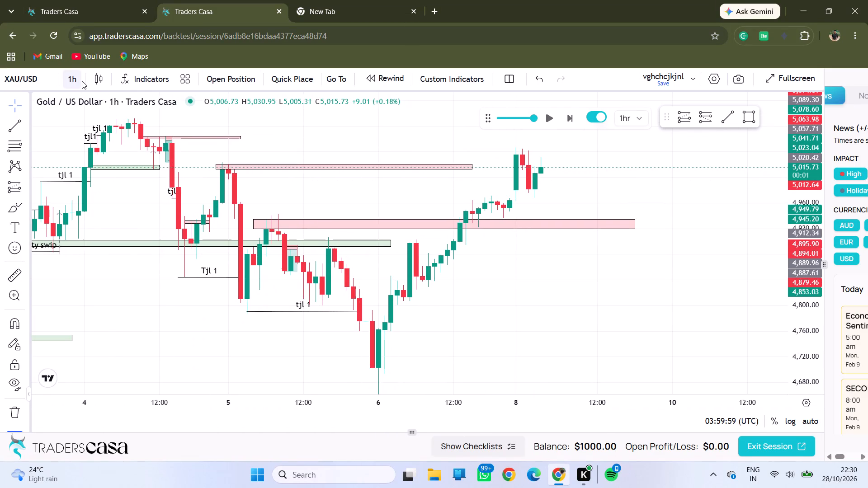
left_click(82, 81)
left_click(90, 240)
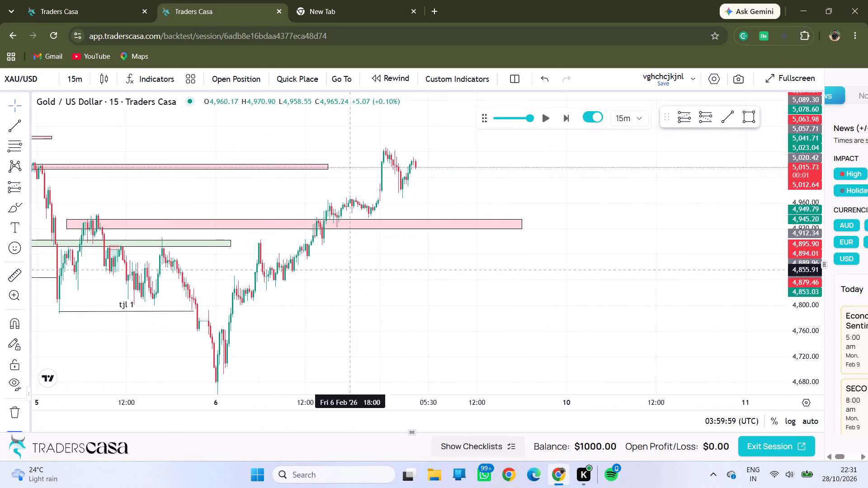
Examine the 15-minute gold price structure around the 5–6 February low and the rise through the marked supply zones.
left_click_drag(306, 286, 511, 253)
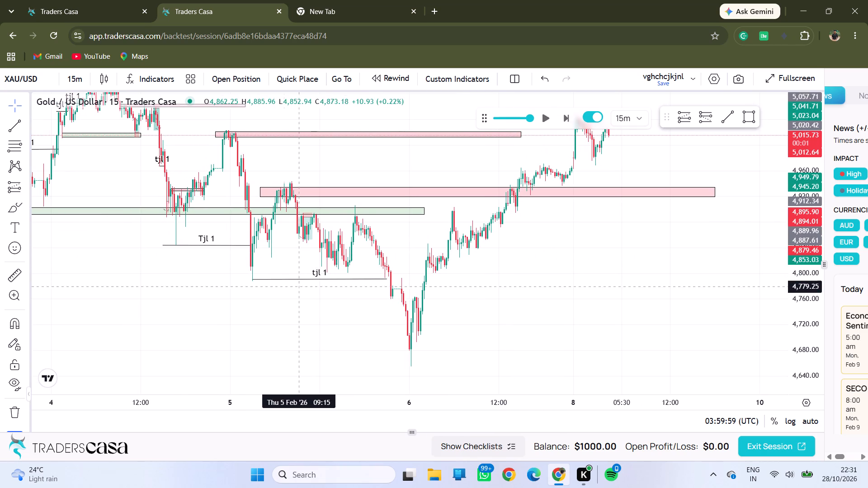
left_click_drag(456, 305, 399, 300)
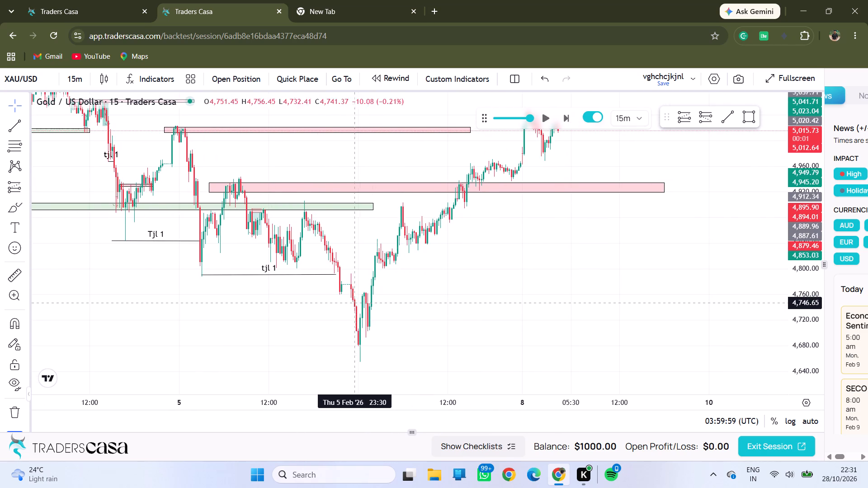
left_click_drag(359, 256, 361, 272)
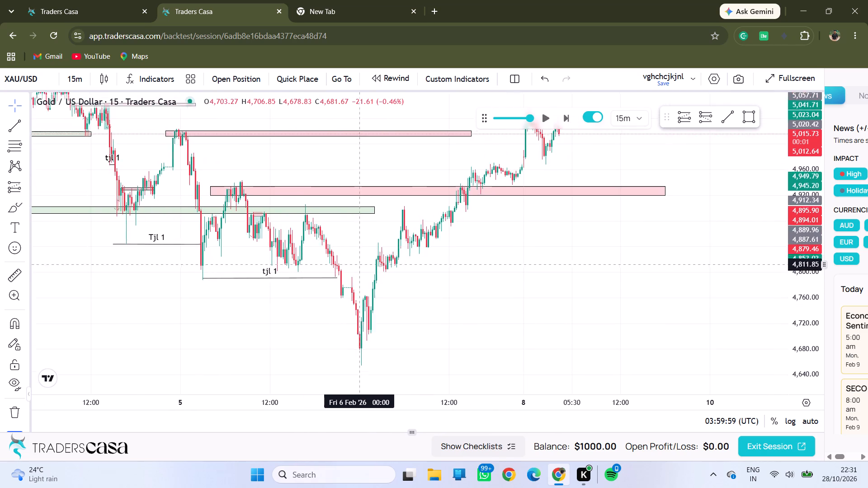
left_click_drag(361, 272, 364, 284)
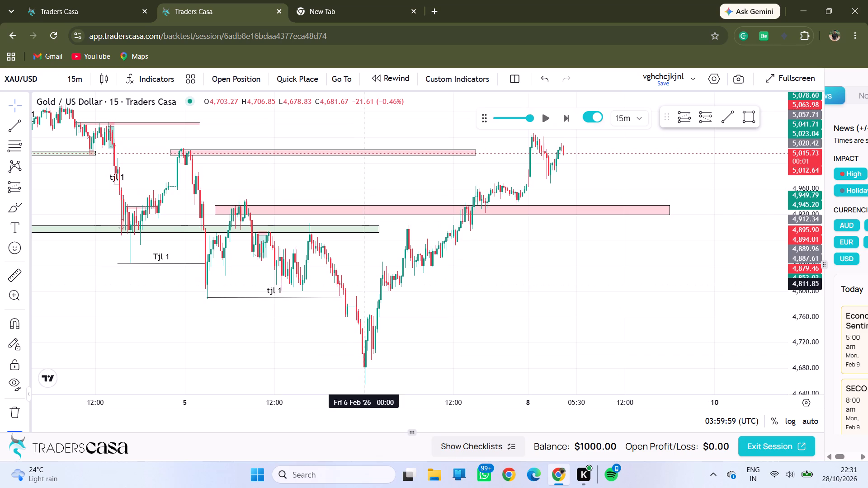
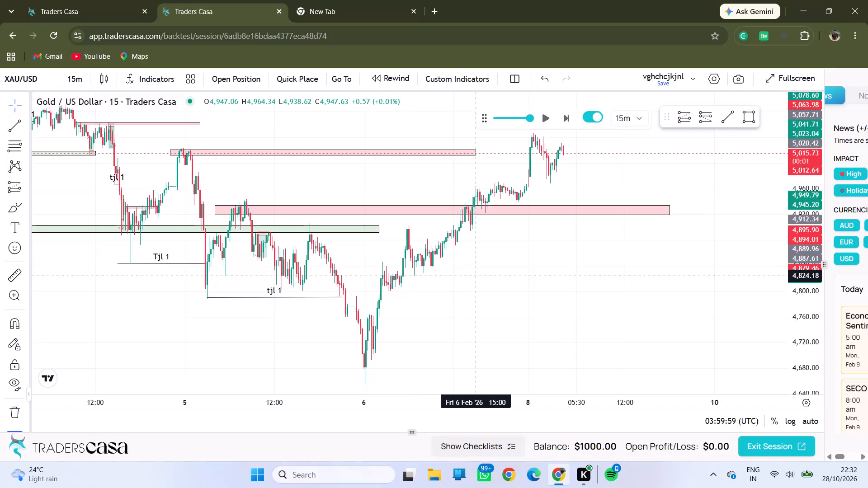
Examine the 15-minute gold price structure from the 4–6 February drop to the latest candles against the marked zones and tjl levels.
left_click_drag(475, 276, 454, 211)
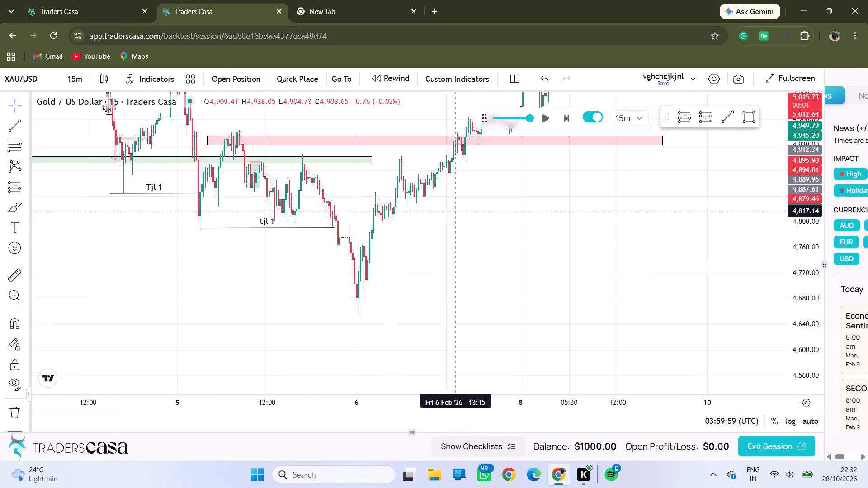
left_click_drag(454, 211, 455, 210)
left_click_drag(436, 206, 453, 271)
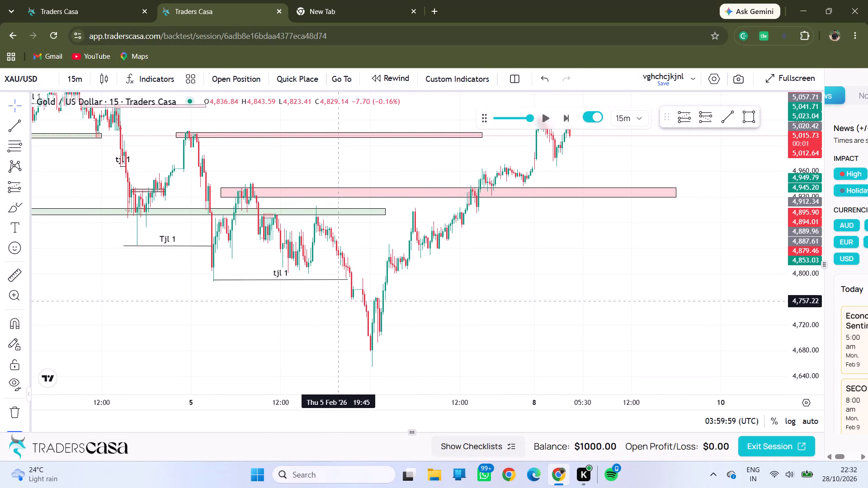
left_click_drag(338, 301, 363, 303)
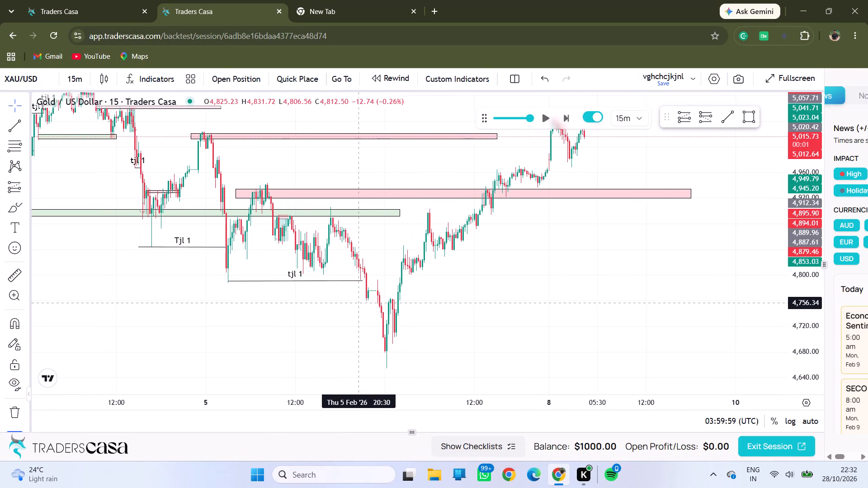
left_click_drag(363, 303, 368, 303)
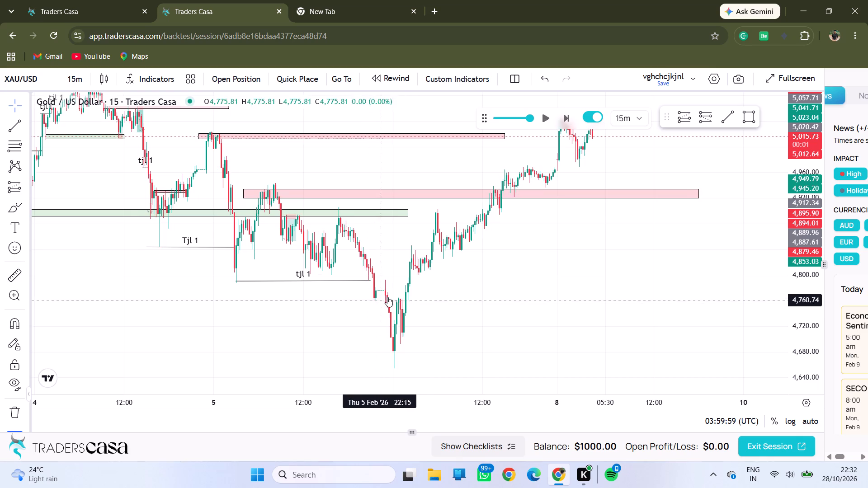
left_click_drag(419, 241, 387, 253)
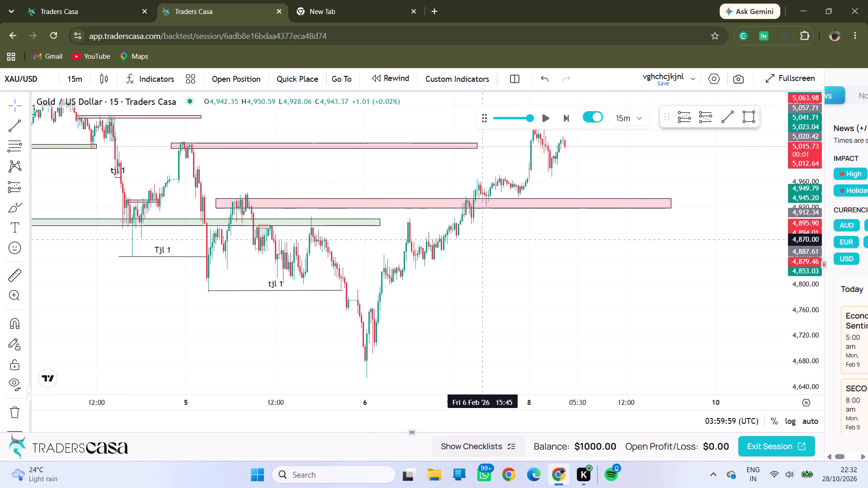
left_click_drag(494, 244, 556, 277)
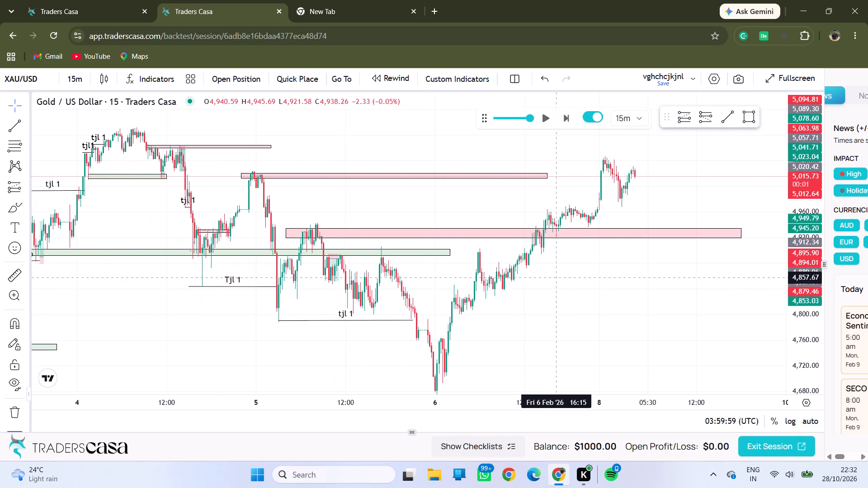
left_click_drag(485, 217, 535, 218)
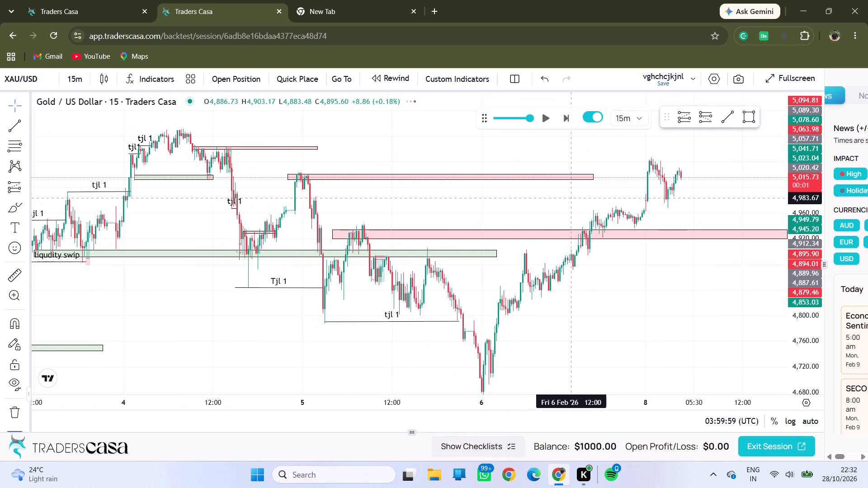
Extend the end of the upper pink supply zone, near 5,012–5,020, from 6 February to about 00:15 on 9 February.
left_click_drag(796, 305, 797, 245)
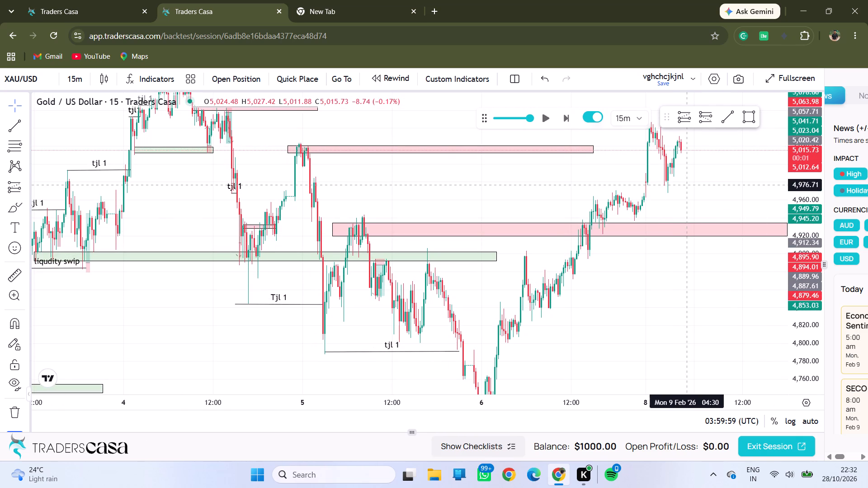
left_click_drag(687, 182, 584, 269)
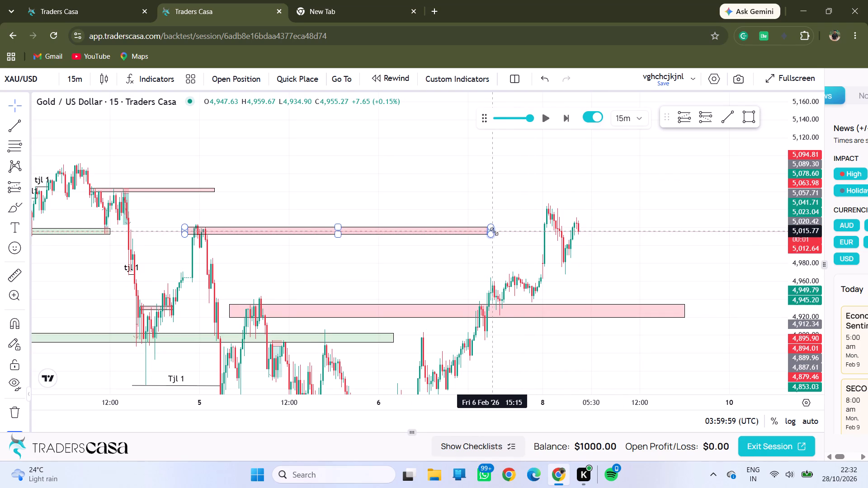
left_click_drag(495, 231, 553, 230)
Switch the XAU/USD chart to the 1-minute timeframe.
left_click_drag(616, 244, 539, 250)
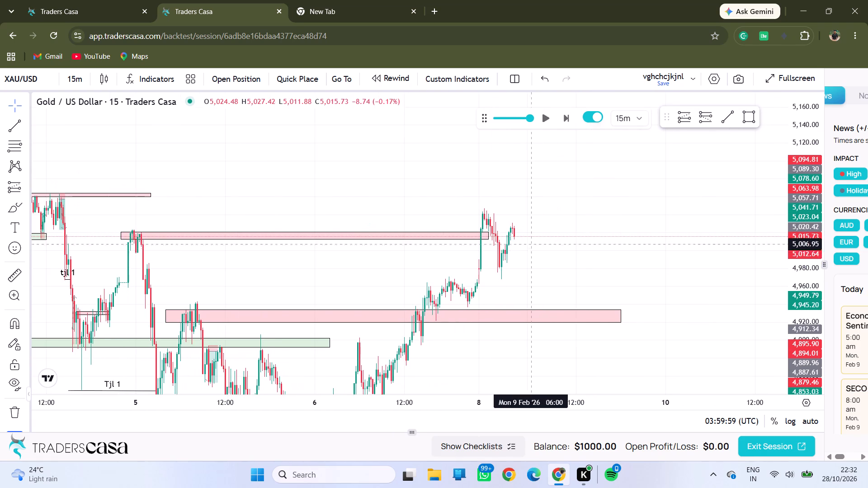
left_click(74, 74)
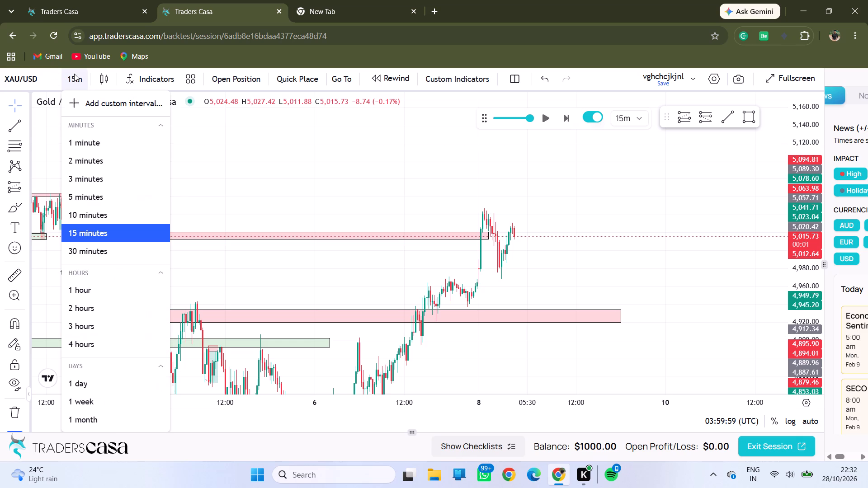
left_click(100, 139)
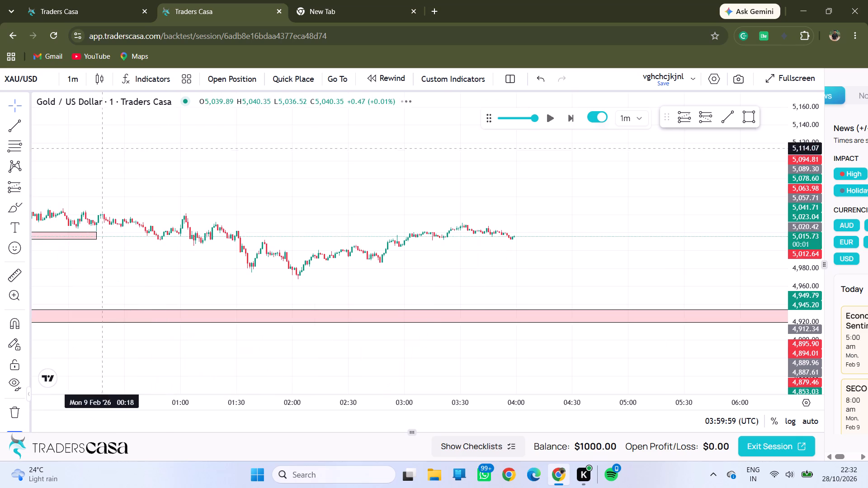
Examine the 1-minute gold price action from the 8 February rally through the supply zone to the latest 9 February candles.
left_click_drag(244, 267, 561, 293)
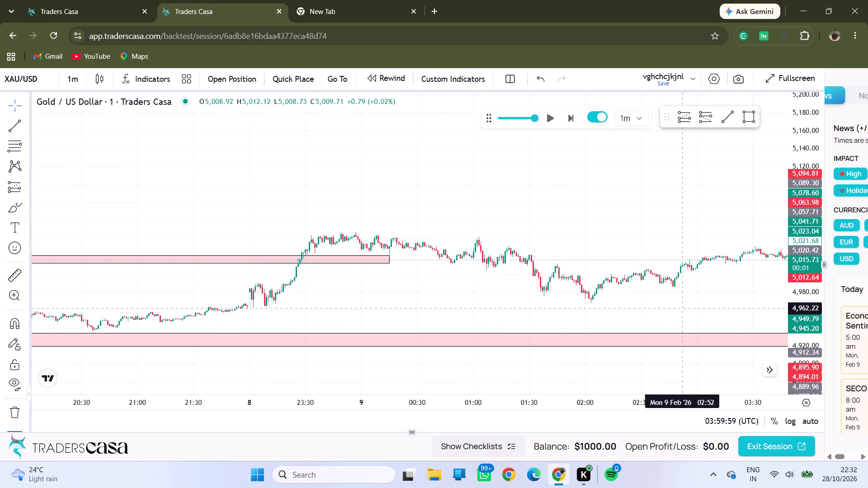
double_click(800, 352)
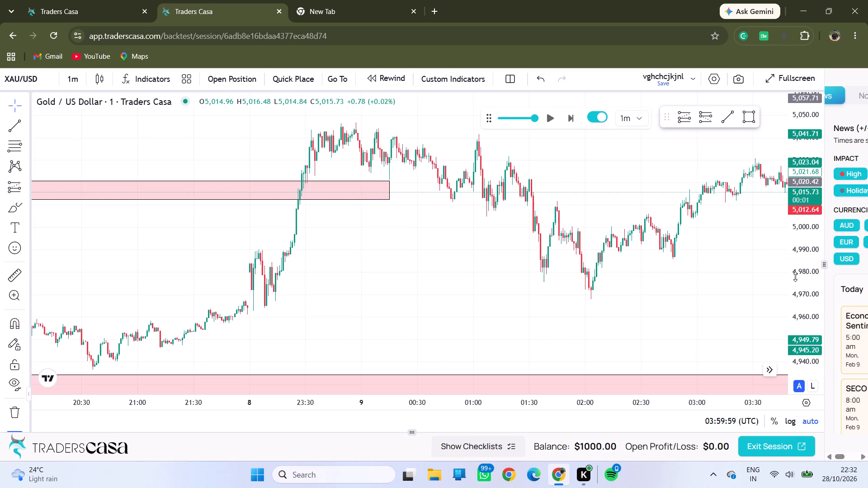
left_click_drag(377, 291, 523, 289)
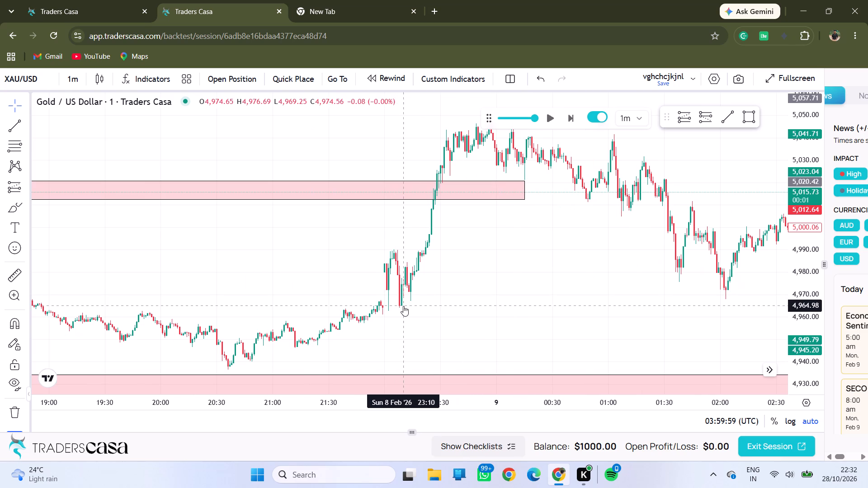
left_click_drag(463, 164, 439, 272)
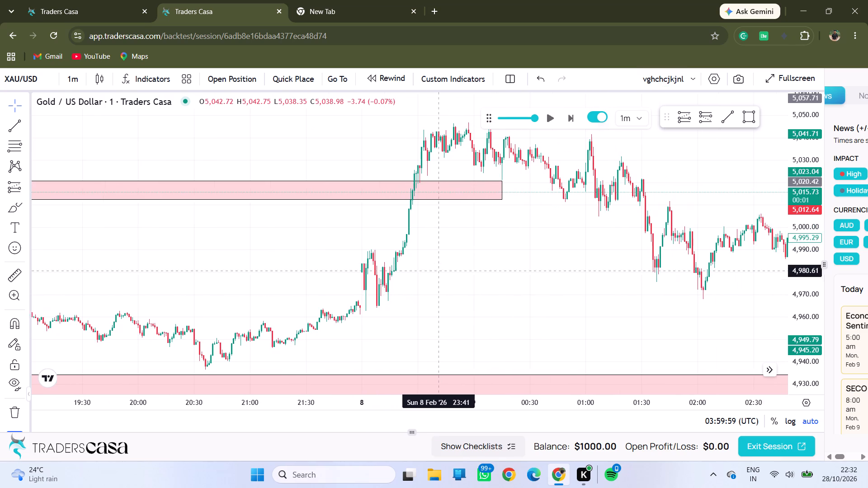
left_click_drag(439, 272, 433, 288)
left_click_drag(453, 277, 241, 406)
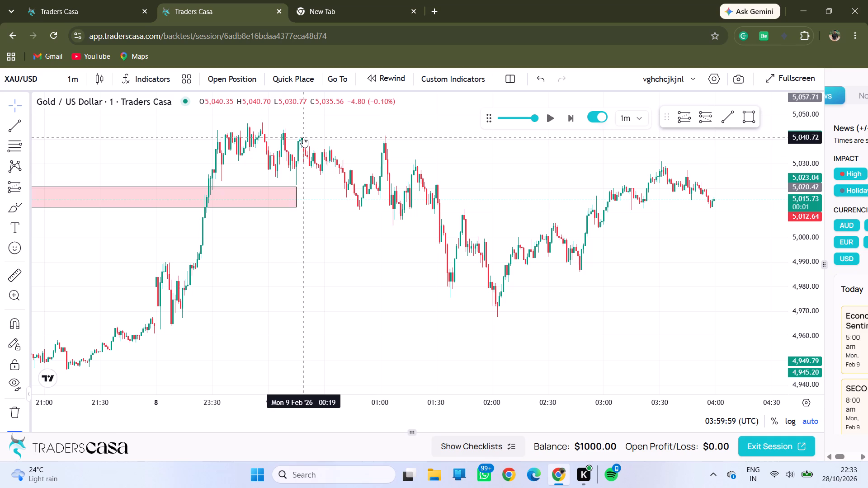
left_click_drag(419, 178, 401, 198)
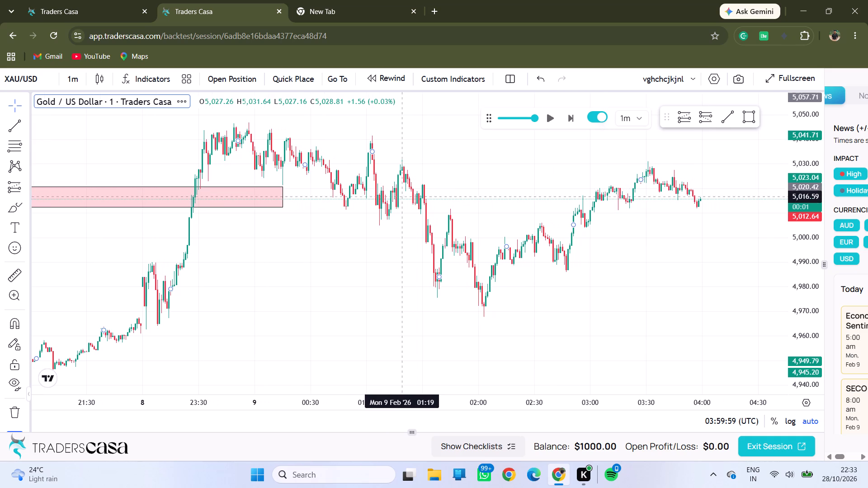
left_click_drag(401, 198, 401, 200)
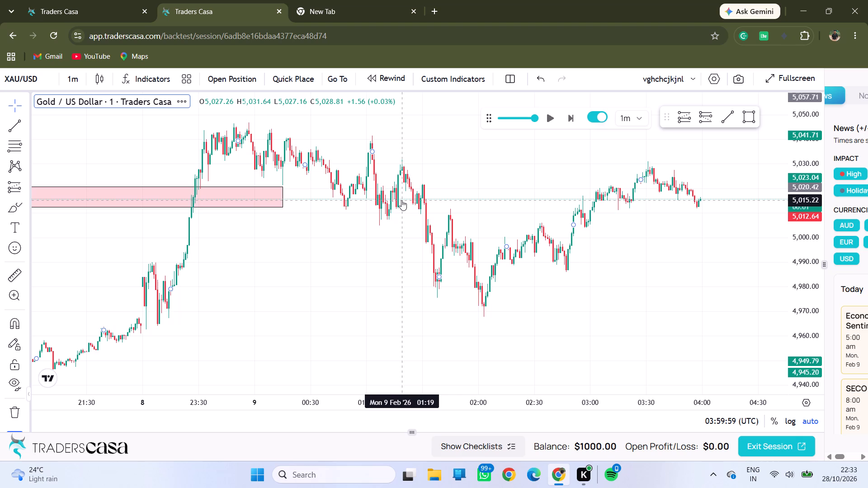
left_click_drag(397, 177, 435, 200)
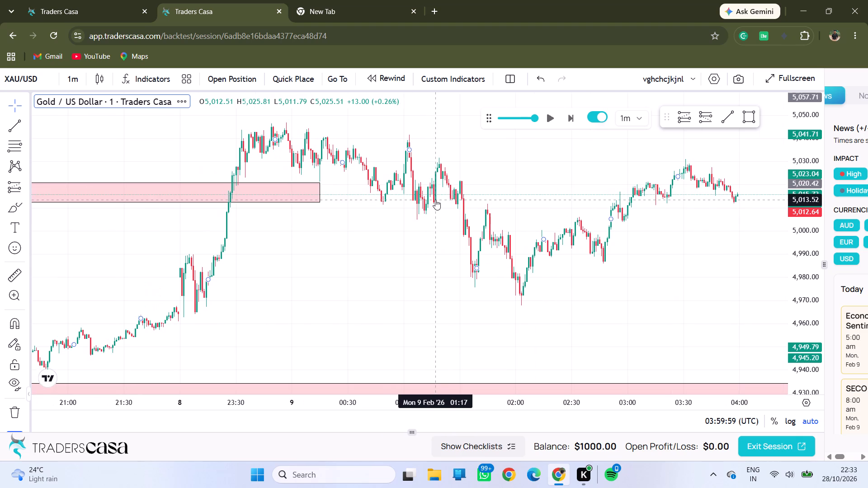
left_click_drag(440, 202, 426, 233)
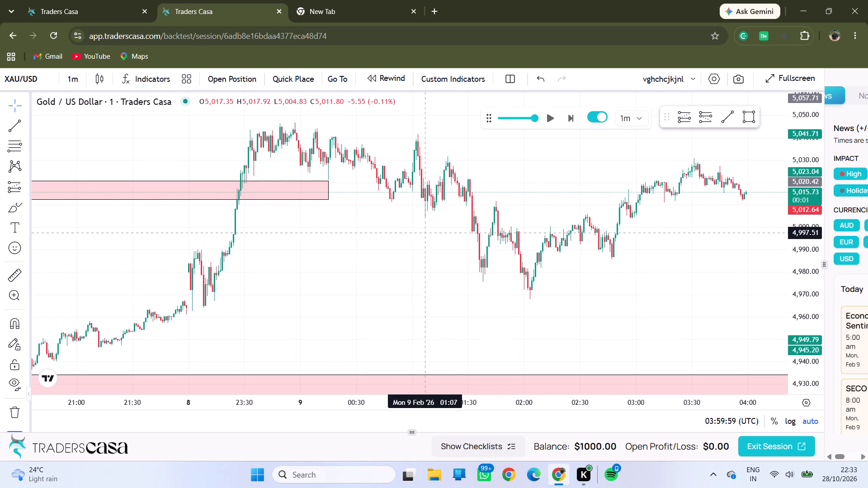
left_click_drag(325, 306, 180, 325)
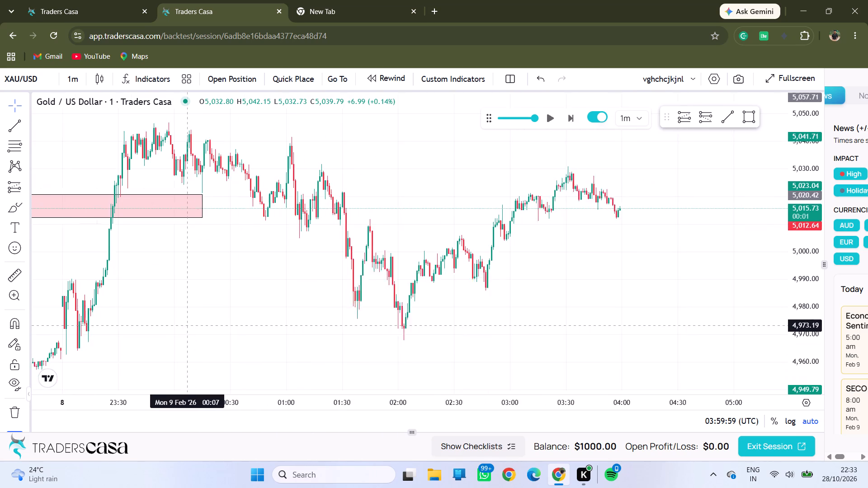
left_click_drag(180, 325, 178, 325)
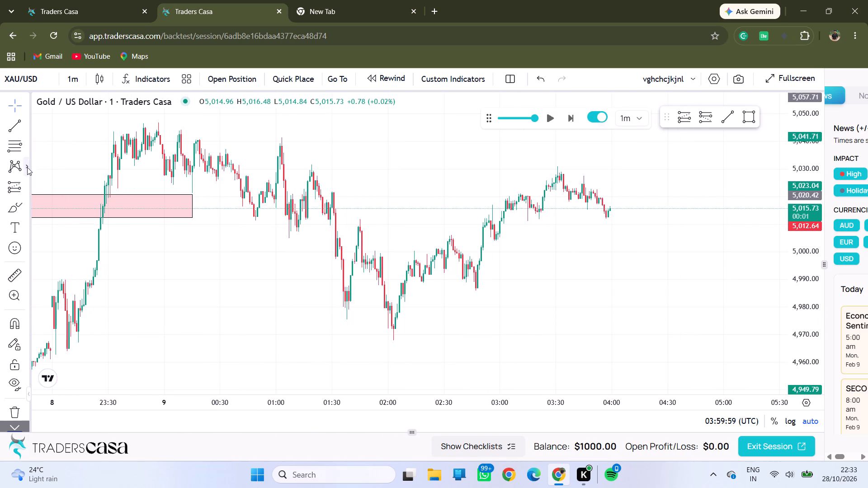
Draw a zigzag Path along the swings from the 23:57 high on 8 February, through about 5,044, 5,021 and 5,041, ending near 5,026 at 00:28.
left_click(26, 204)
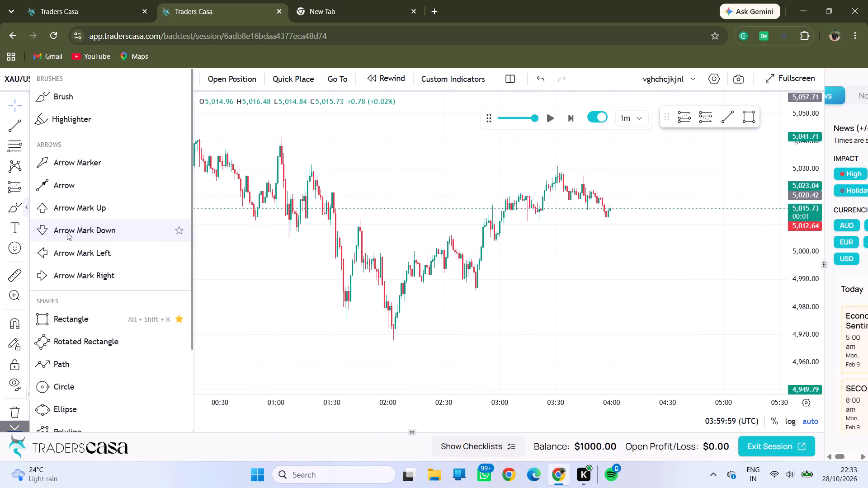
left_click(72, 365)
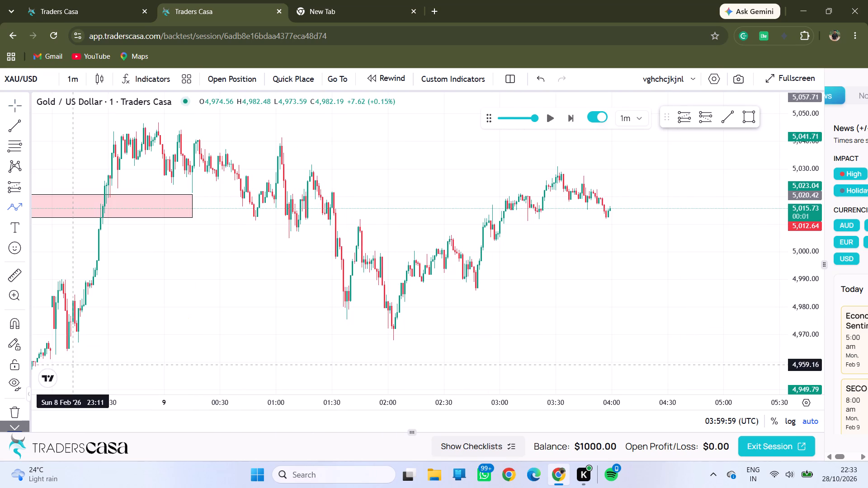
left_click(158, 123)
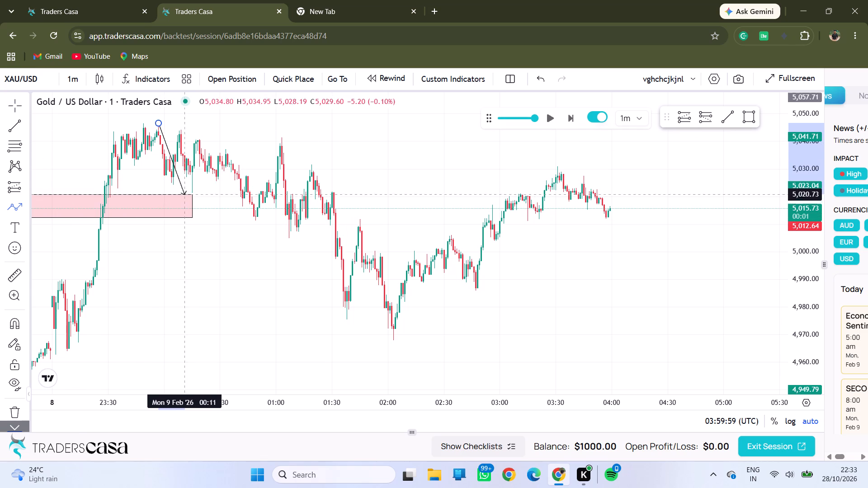
left_click(173, 183)
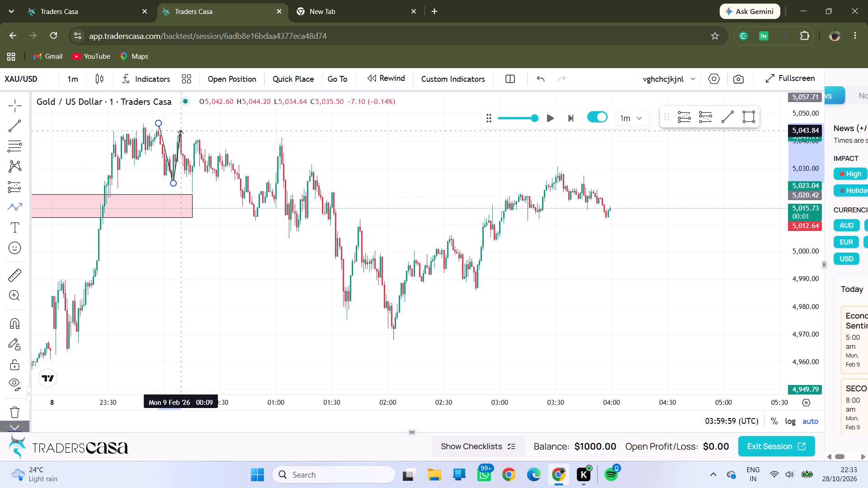
left_click_drag(182, 131, 224, 193)
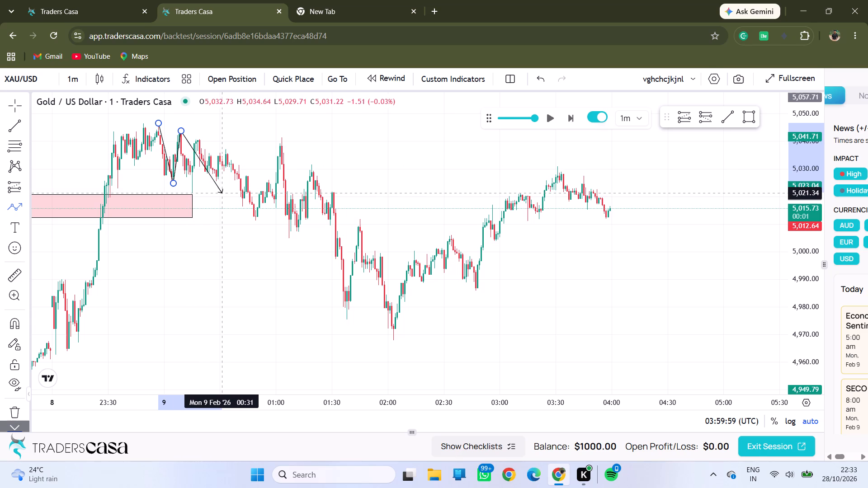
left_click_drag(224, 193, 193, 194)
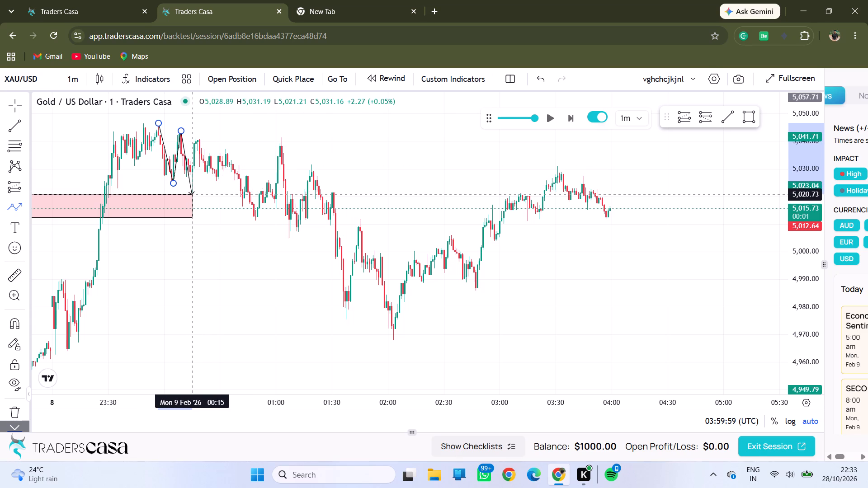
left_click_drag(193, 194, 192, 193)
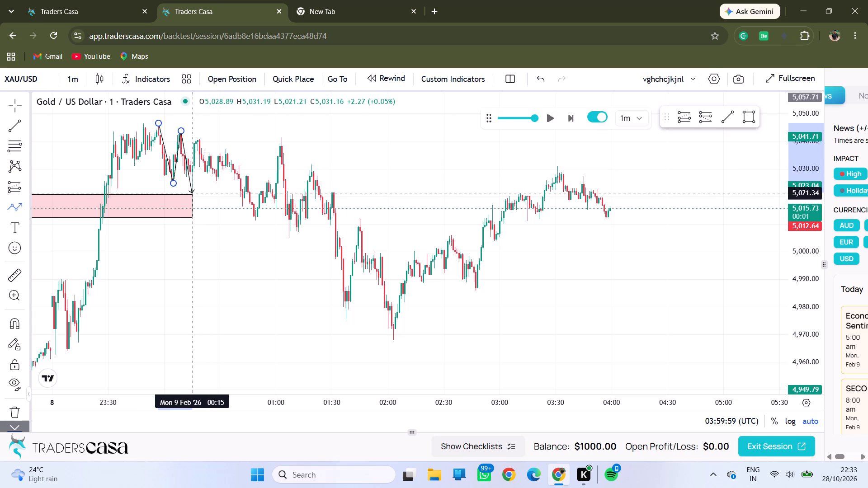
left_click(192, 193)
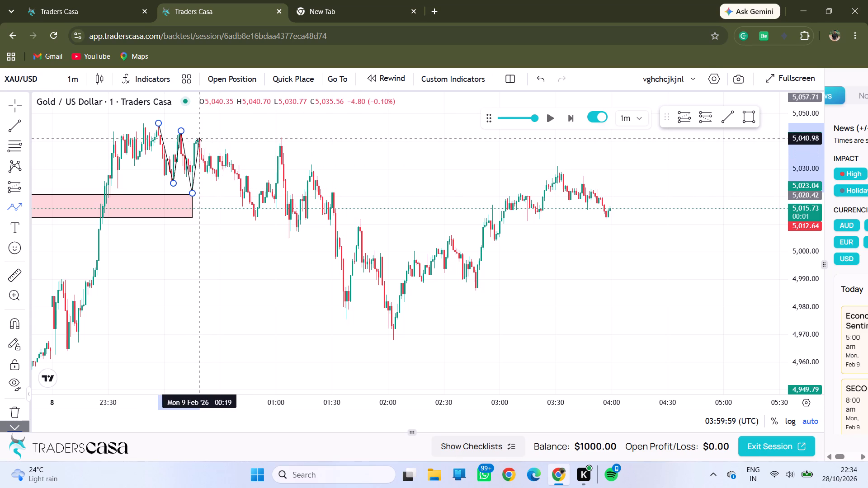
left_click(200, 139)
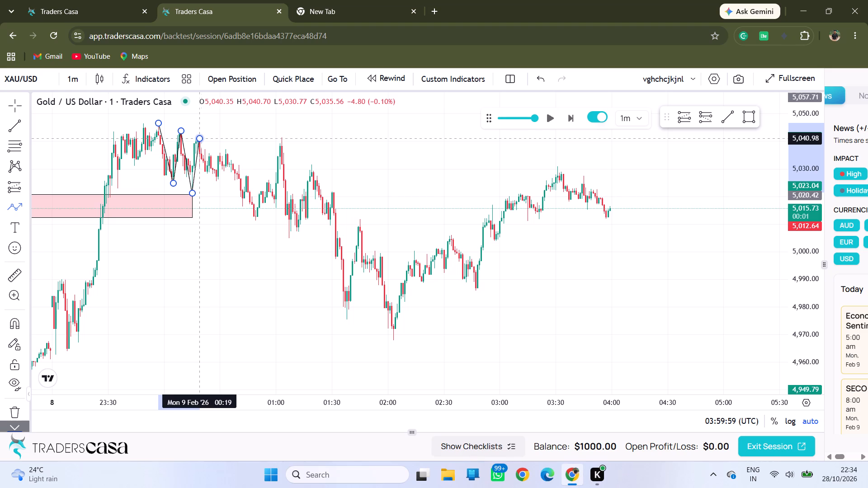
double_click(216, 180)
left_click(239, 150)
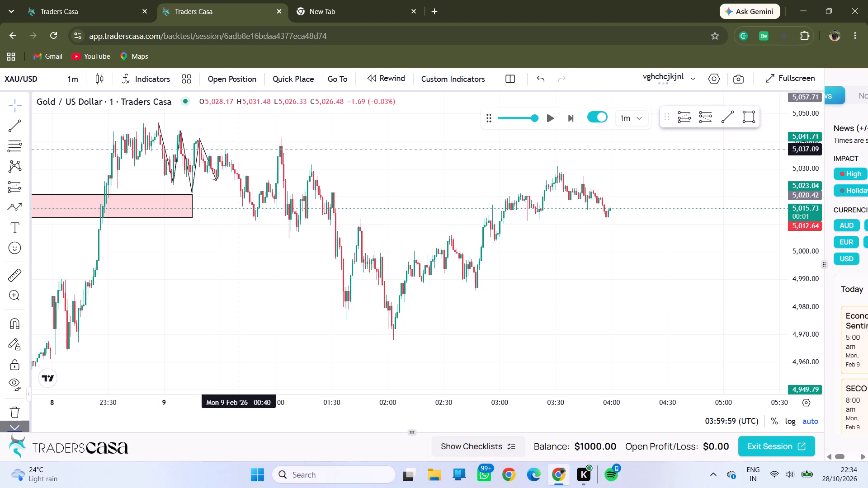
Draw a Rectangle supply zone at about 5,040.4–5,042.2, running from 00:16 to about 01:25 on 9 February.
left_click(24, 205)
left_click(73, 306)
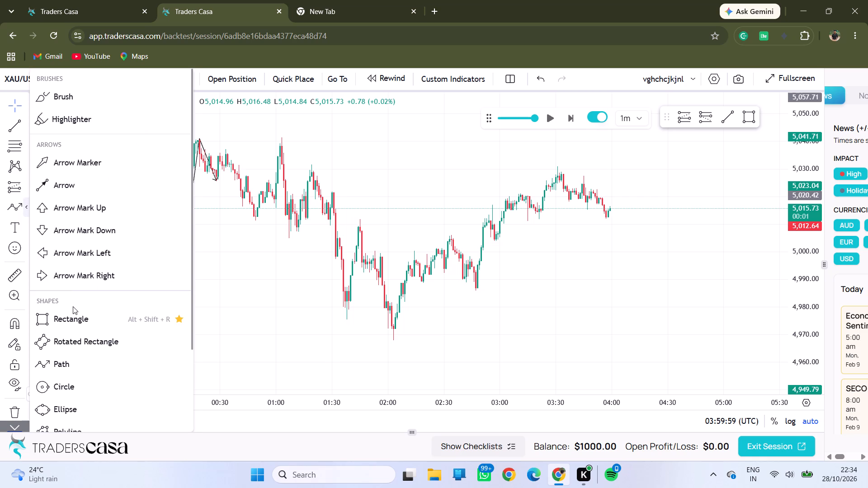
left_click(73, 315)
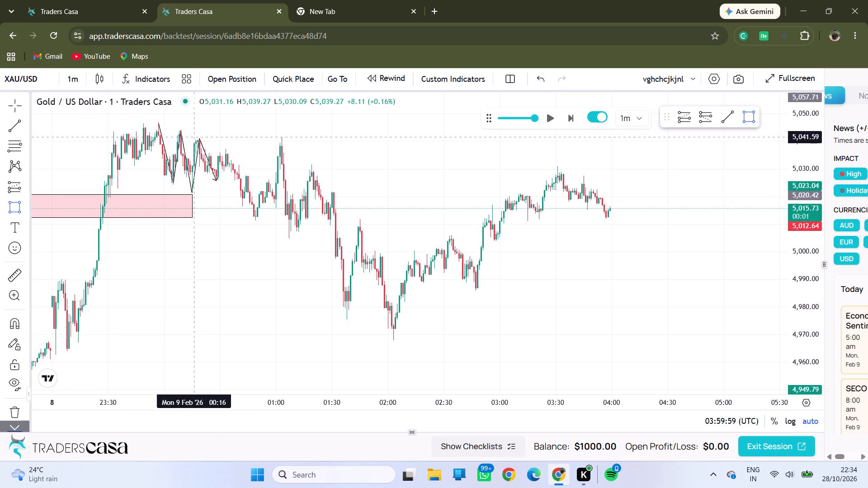
left_click_drag(194, 135, 270, 138)
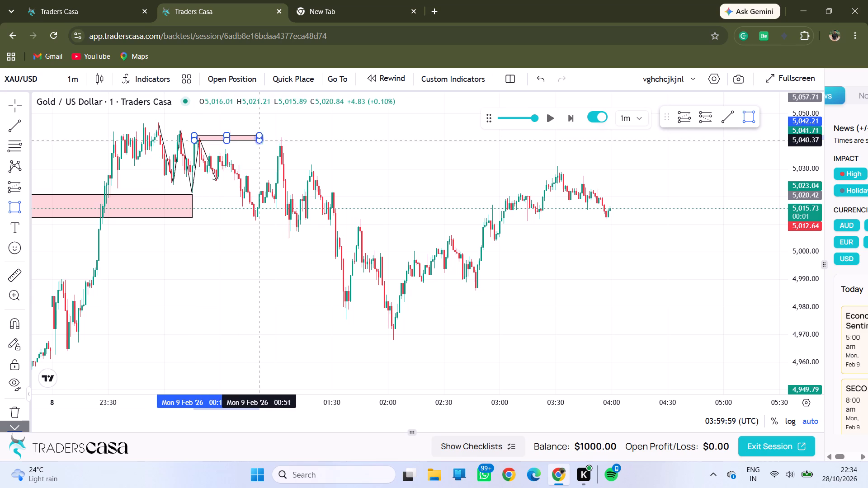
left_click_drag(270, 138, 317, 141)
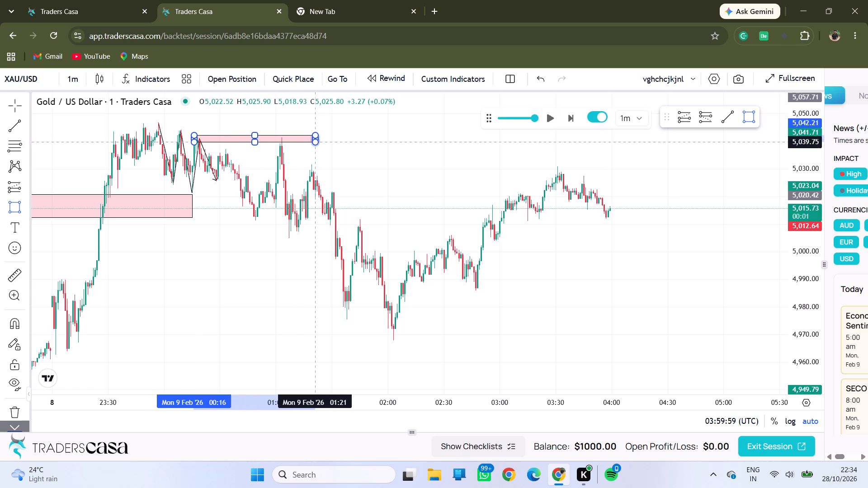
left_click_drag(317, 141, 322, 141)
left_click(322, 141)
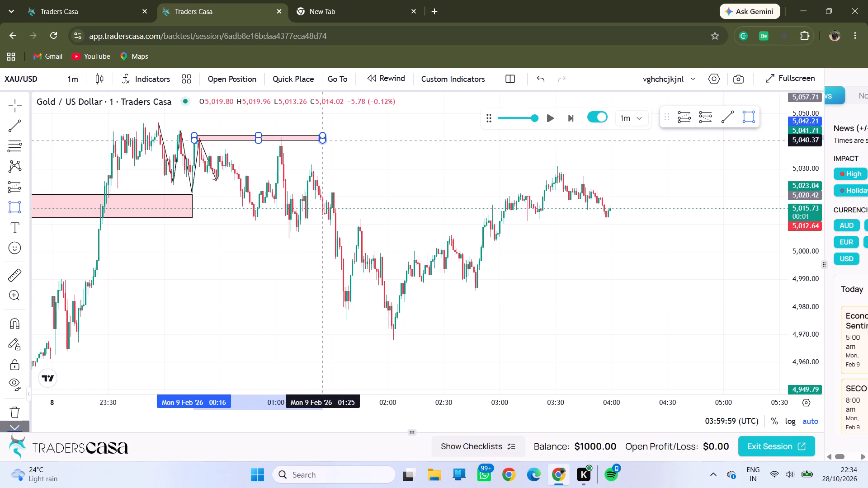
left_click(305, 173)
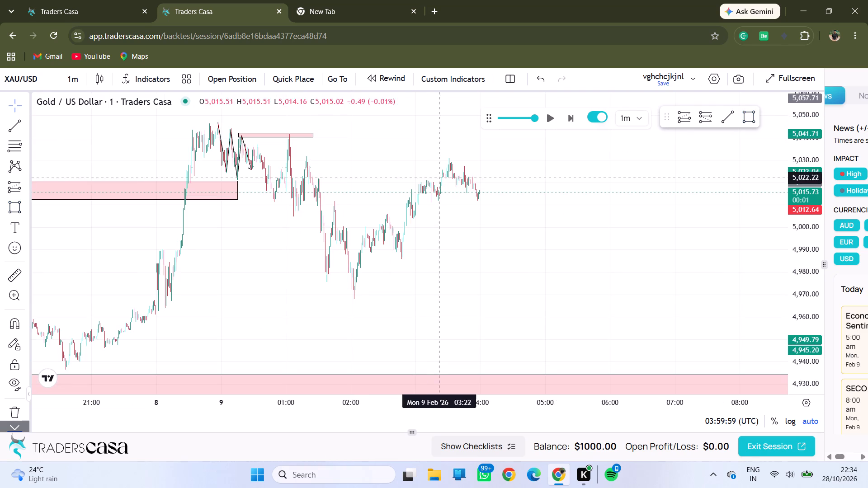
Switch the XAU/USD chart to the 1-hour timeframe.
left_click_drag(354, 168, 557, 224)
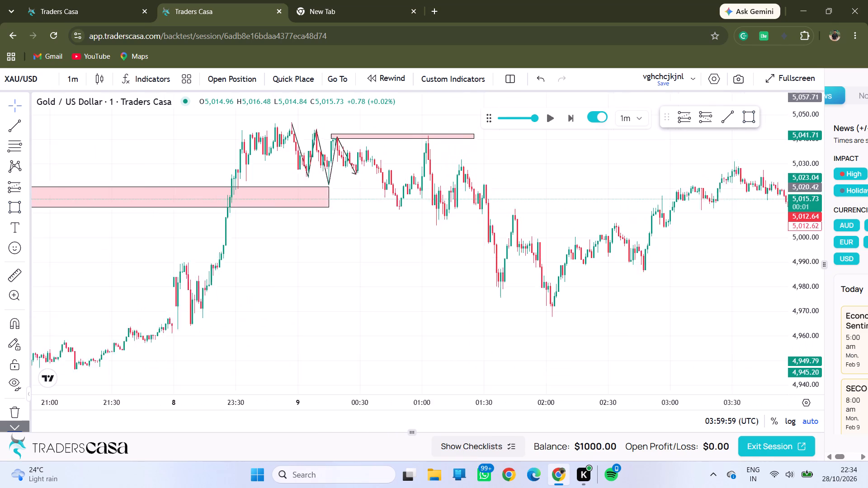
left_click_drag(553, 229, 311, 301)
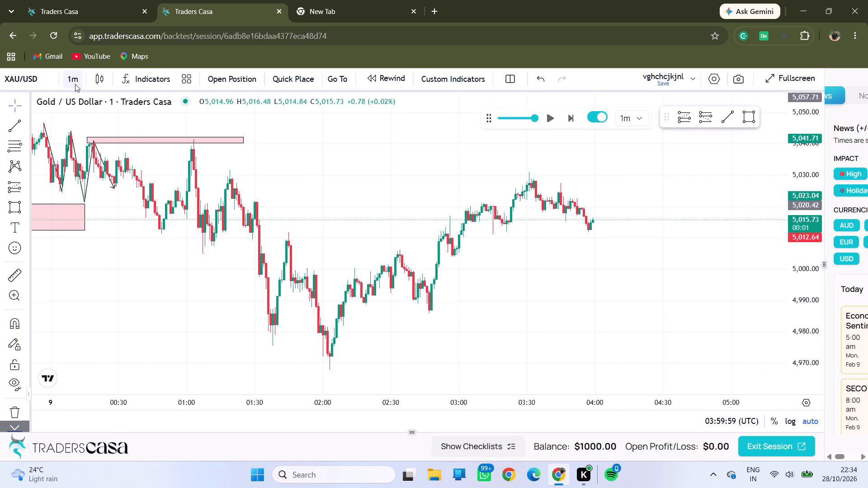
left_click(75, 84)
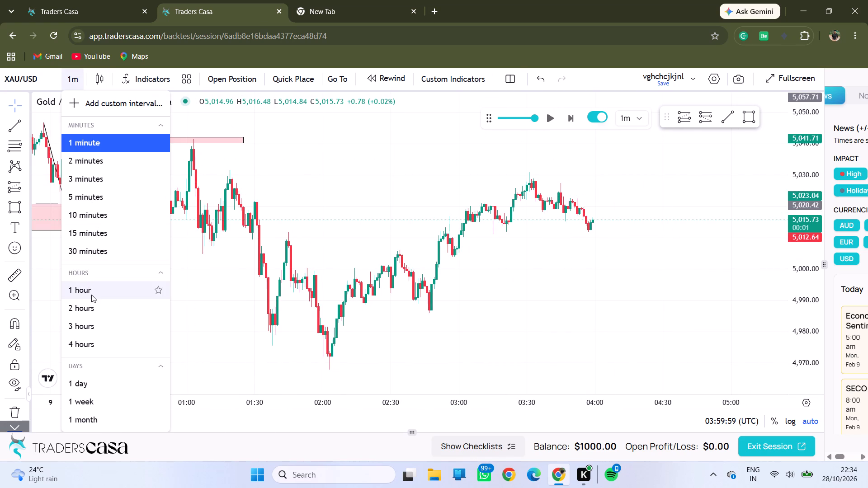
left_click(91, 295)
Examine the 1-hour gold structure and marked zones from the early-February swings through the 6 February low and rally to the latest 9 February candles.
left_click_drag(731, 227, 657, 206)
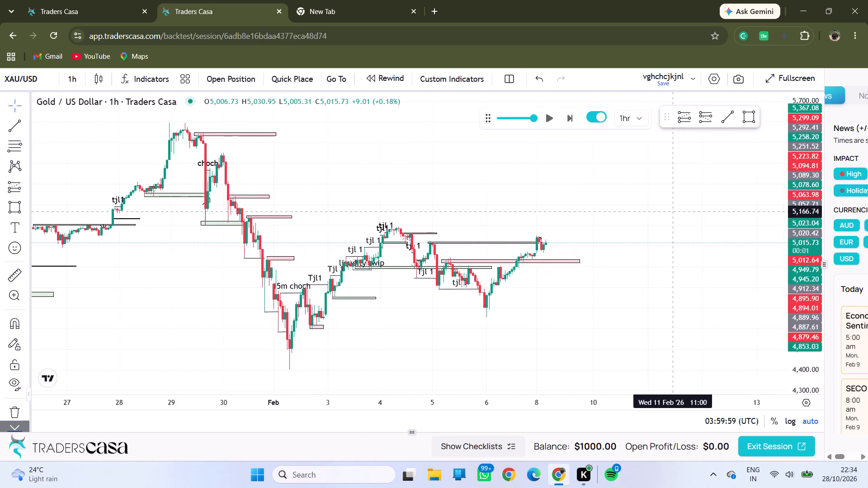
left_click_drag(657, 206, 636, 197)
left_click_drag(636, 197, 575, 225)
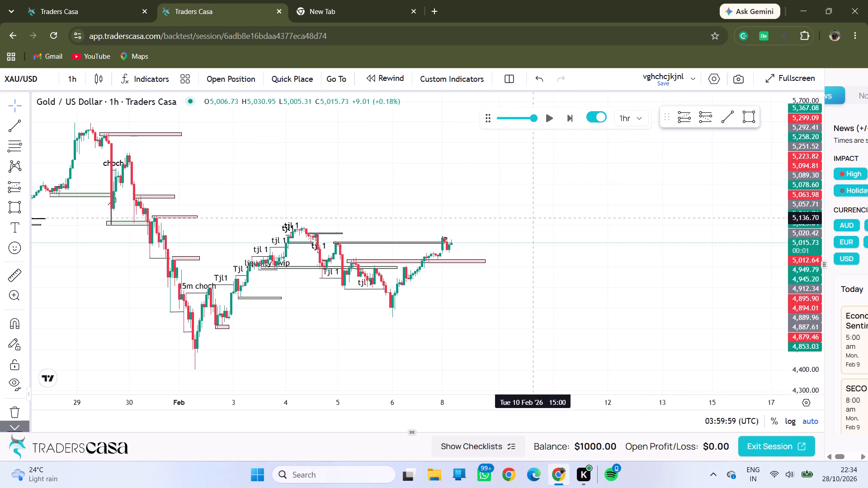
left_click_drag(453, 195, 533, 193)
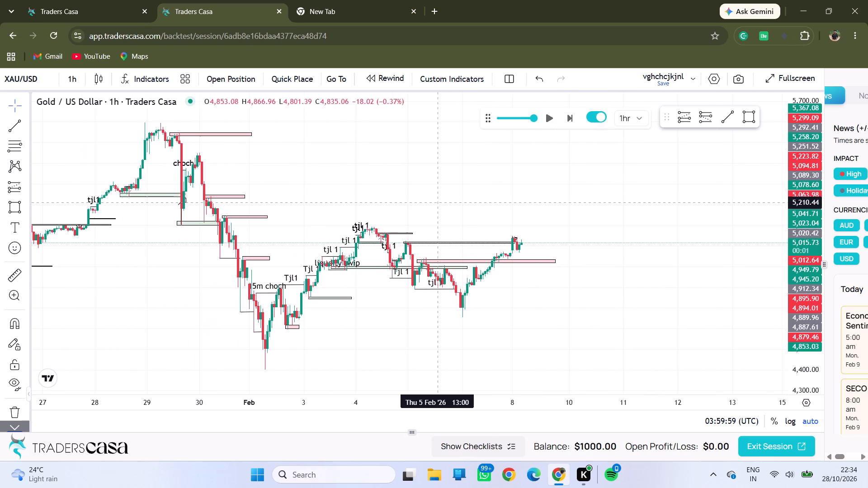
left_click_drag(806, 253, 806, 252)
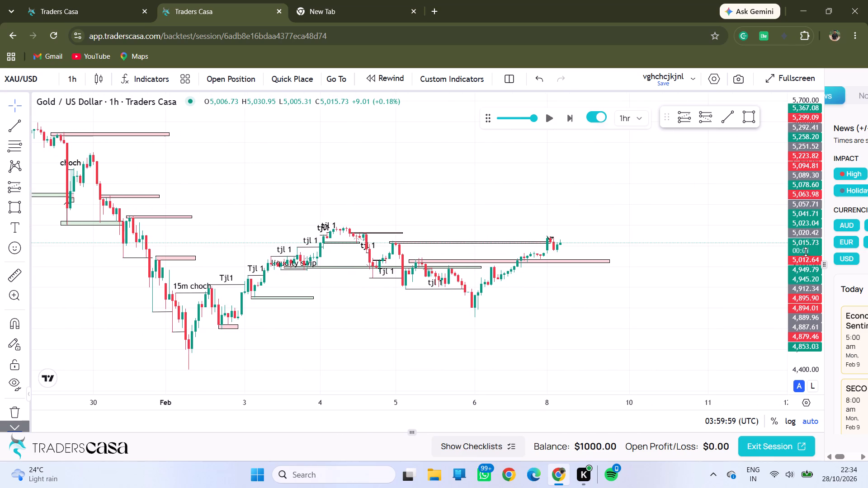
left_click_drag(806, 252, 776, 57)
left_click_drag(663, 305, 589, 232)
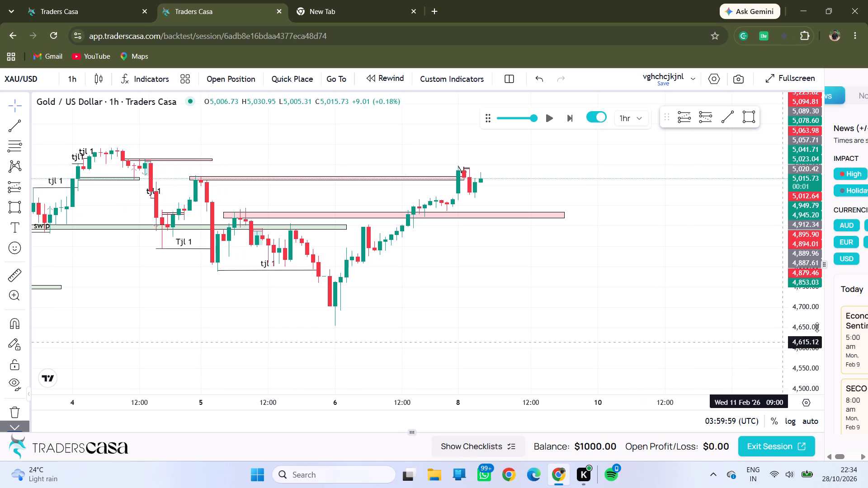
left_click_drag(813, 320, 815, 101)
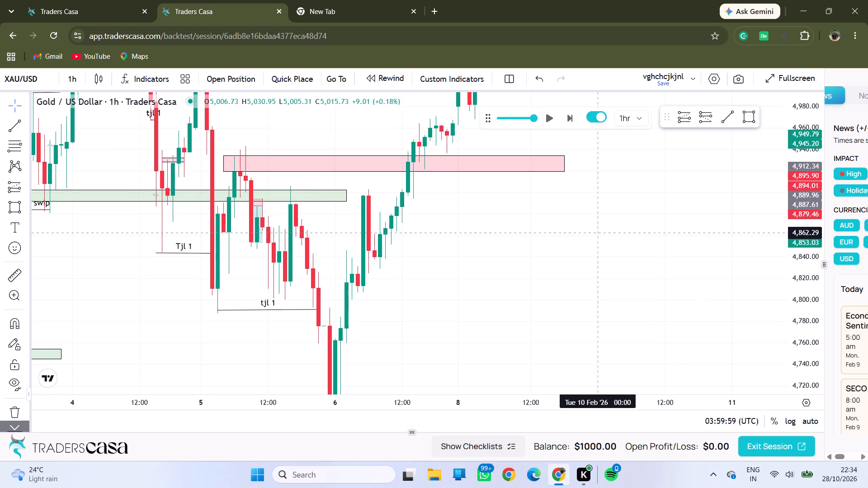
left_click_drag(594, 233, 577, 328)
left_click_drag(553, 213, 583, 271)
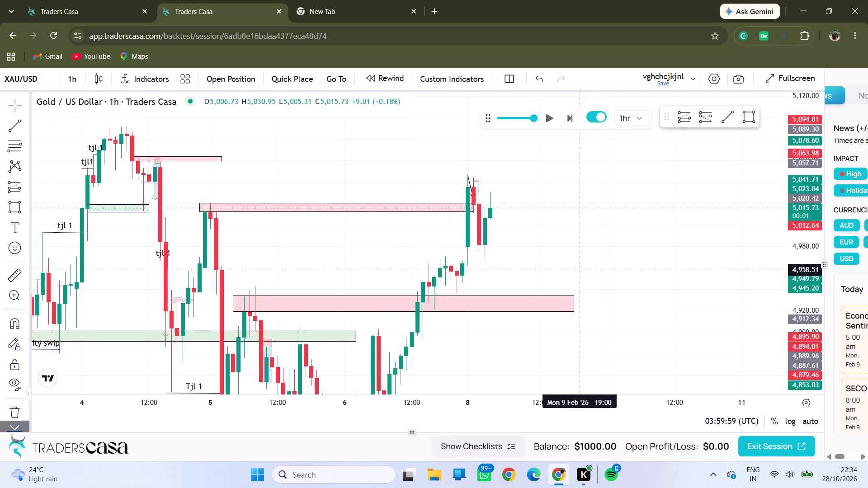
left_click_drag(583, 271, 588, 272)
left_click_drag(557, 262, 592, 265)
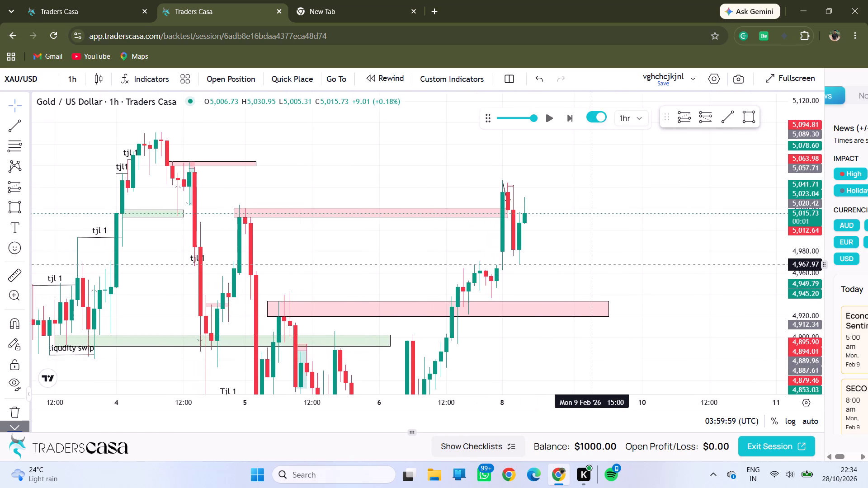
left_click_drag(581, 269, 600, 188)
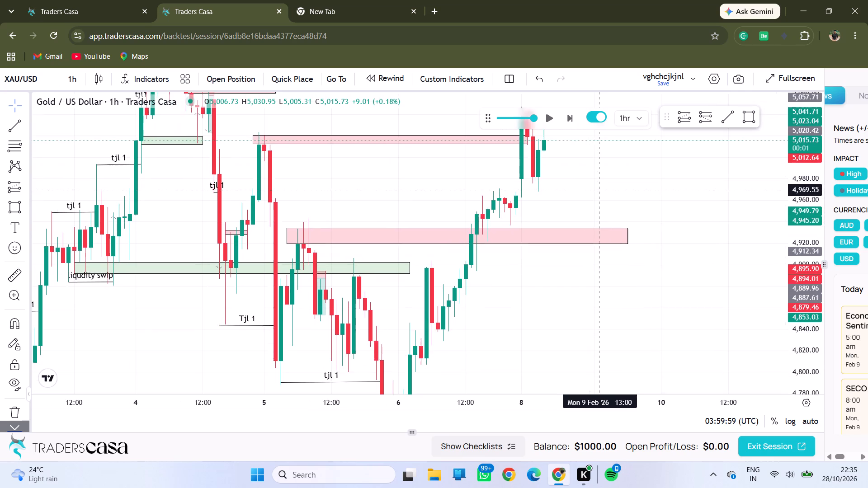
left_click_drag(600, 188, 526, 156)
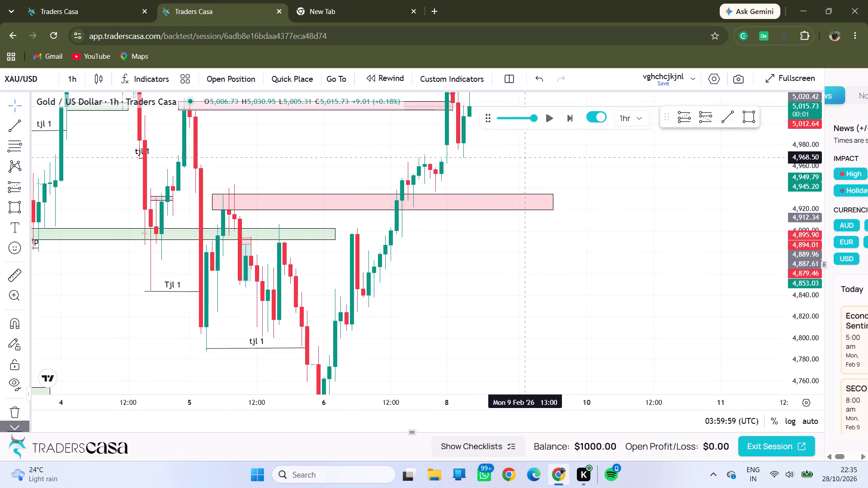
left_click_drag(472, 328, 553, 300)
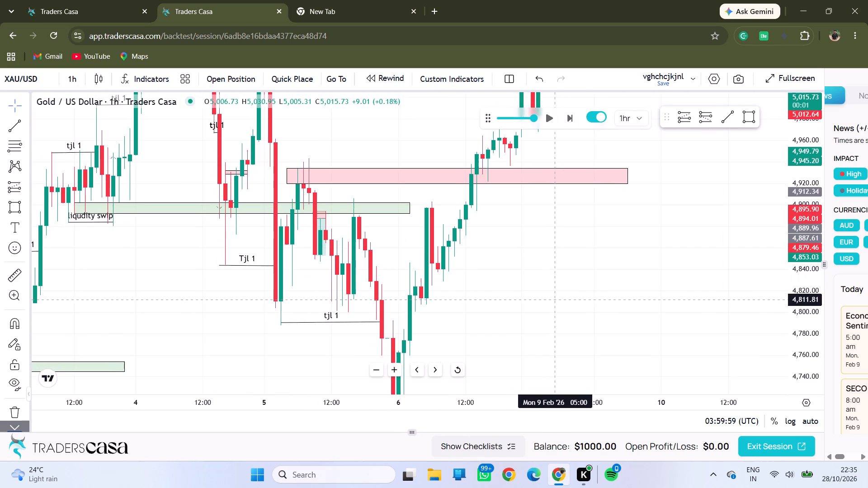
left_click_drag(553, 300, 501, 242)
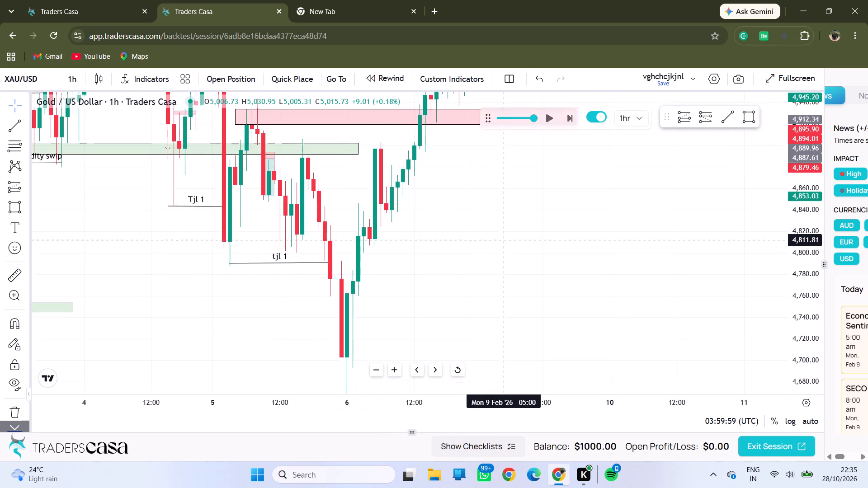
left_click_drag(501, 242, 495, 305)
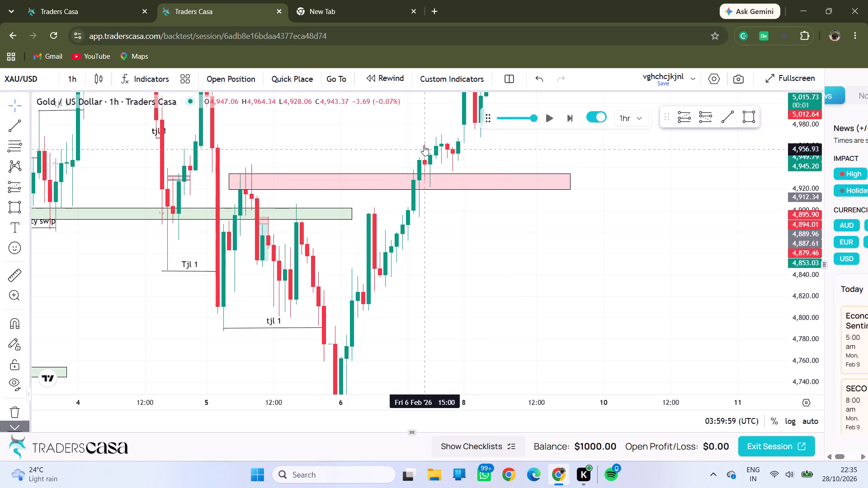
left_click_drag(538, 152, 482, 286)
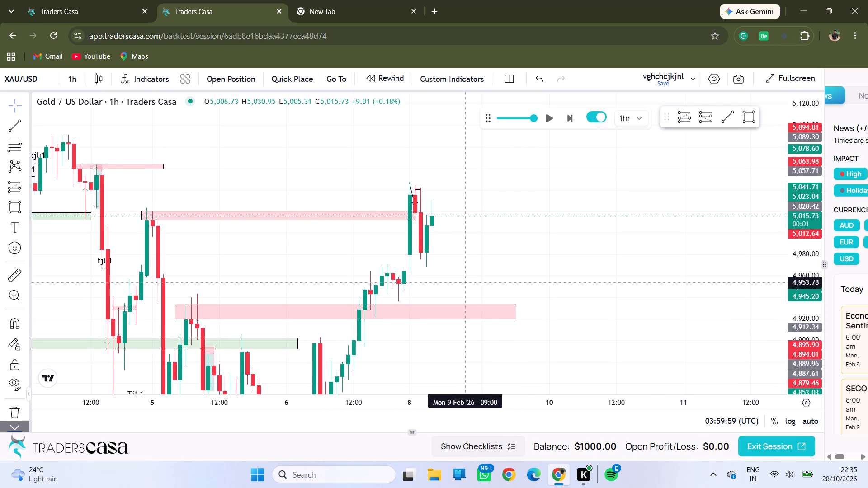
left_click_drag(467, 282, 437, 193)
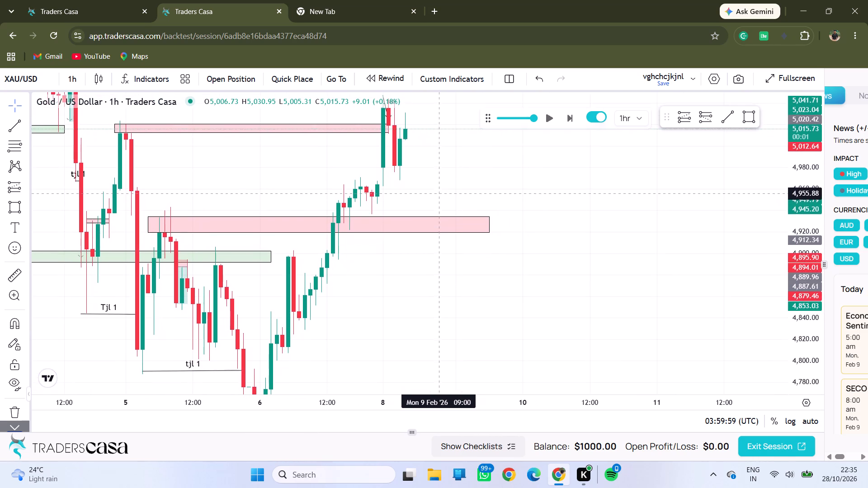
left_click_drag(437, 193, 606, 188)
left_click_drag(530, 332, 386, 296)
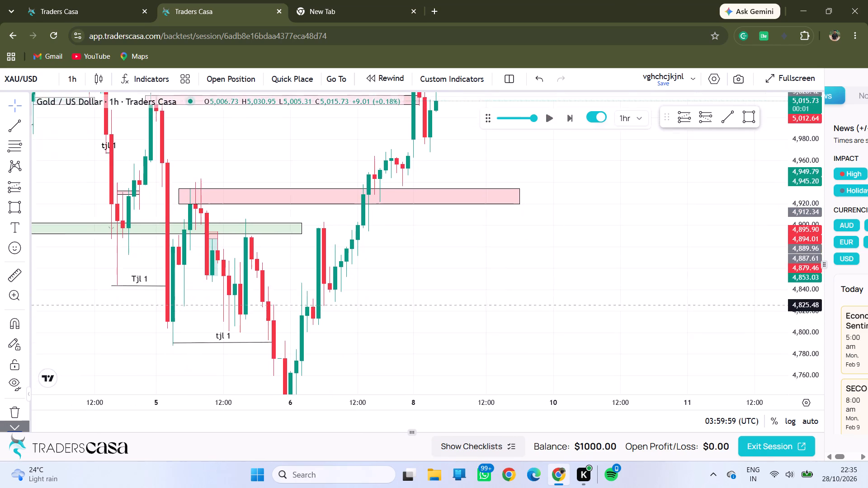
left_click_drag(386, 296, 385, 328)
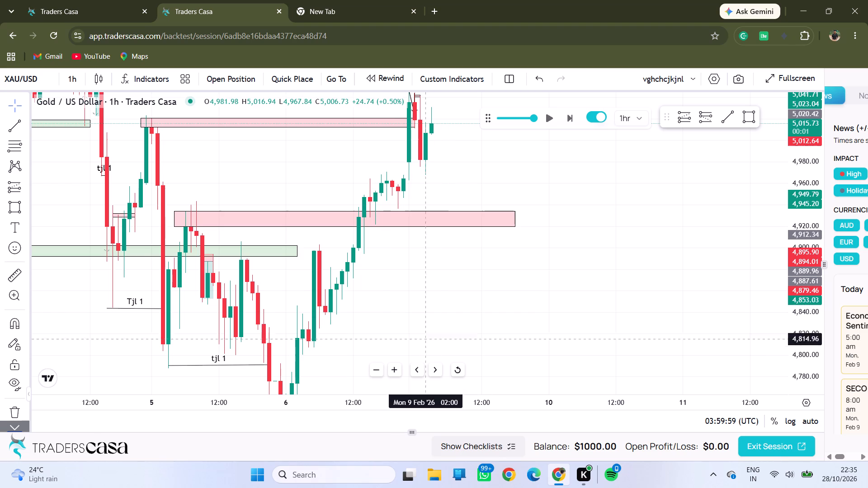
left_click_drag(410, 314, 582, 180)
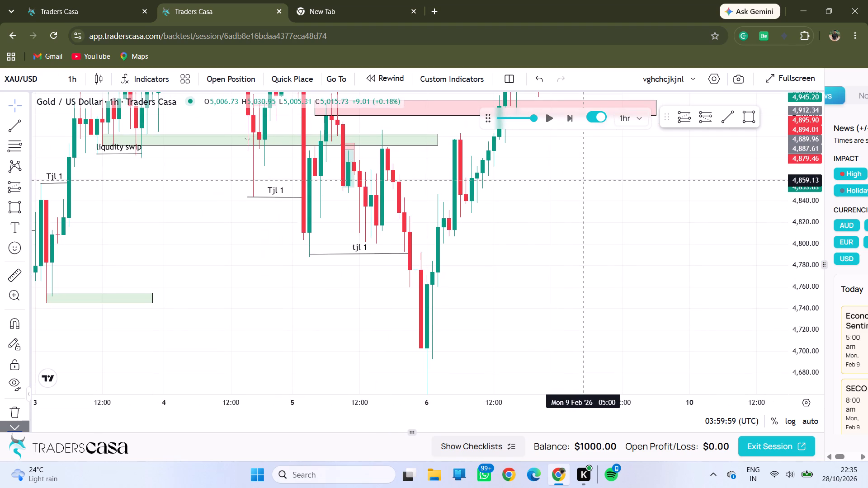
left_click_drag(542, 177, 518, 207)
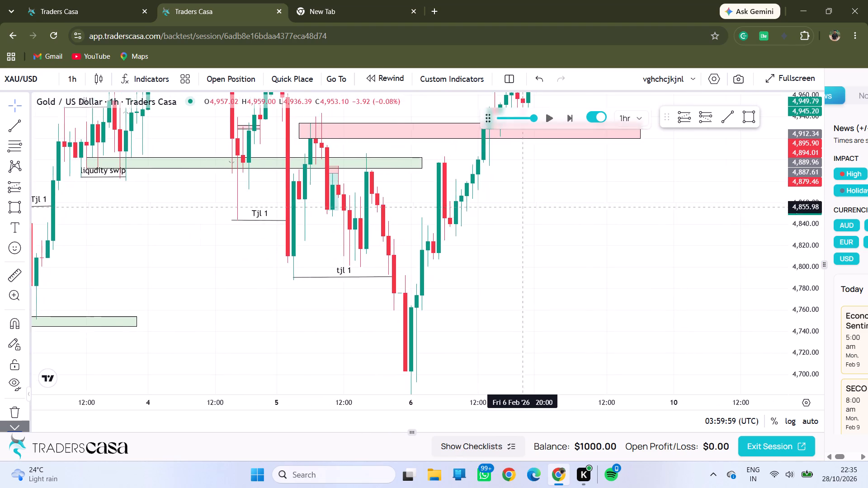
left_click_drag(518, 207, 378, 230)
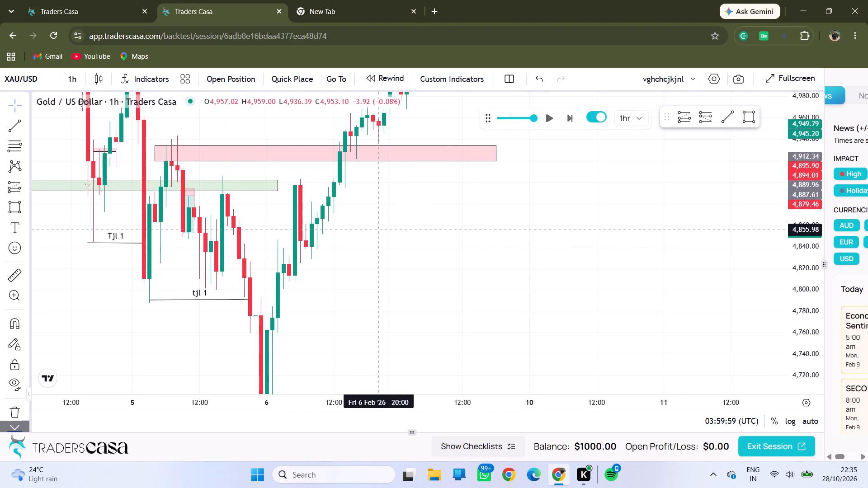
left_click_drag(378, 230, 377, 229)
left_click_drag(377, 229, 601, 267)
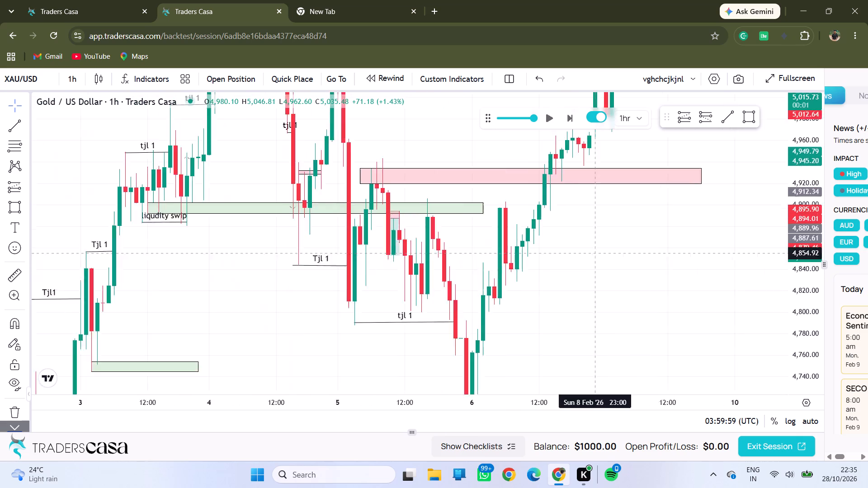
left_click_drag(601, 267, 524, 222)
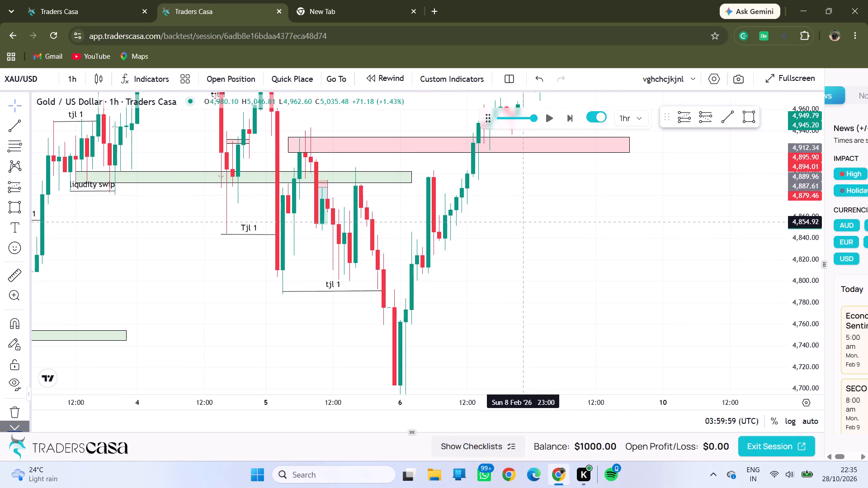
left_click_drag(524, 222, 519, 217)
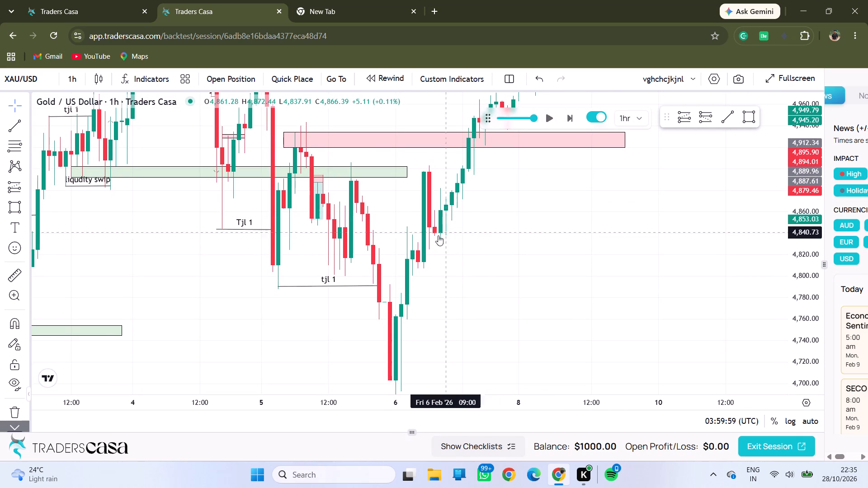
left_click_drag(484, 257, 474, 264)
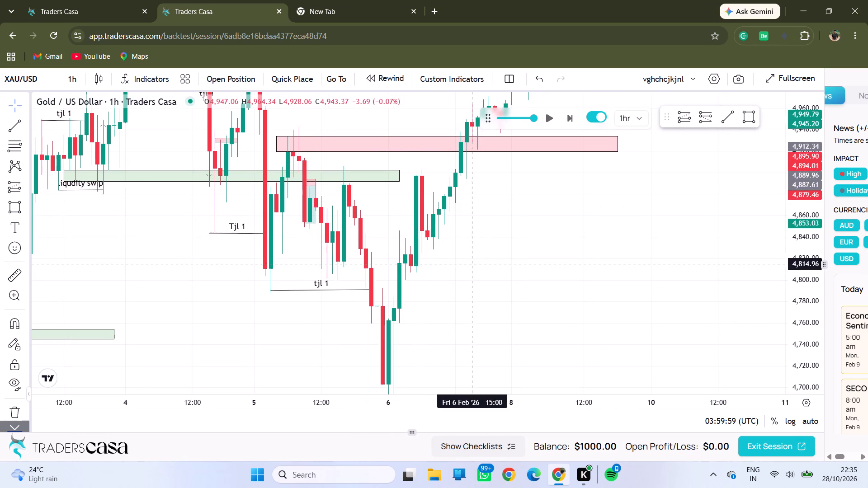
left_click_drag(509, 223, 473, 292)
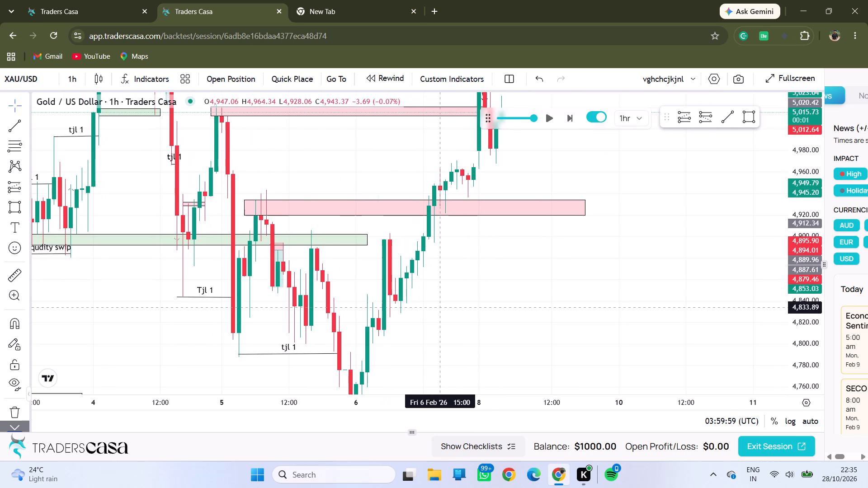
left_click_drag(458, 280, 425, 304)
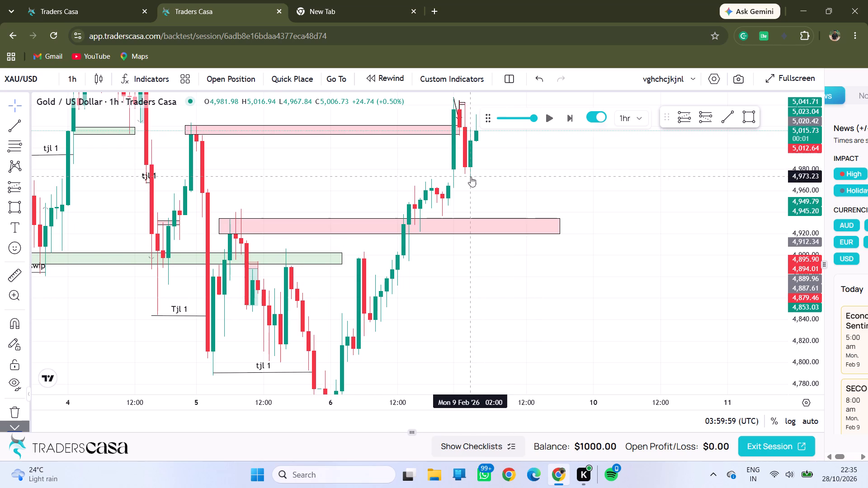
Play the gold replay forward in 1-hour candles and pause it at 15:59:59 UTC on 9 February.
left_click_drag(471, 177, 412, 200)
left_click(548, 114)
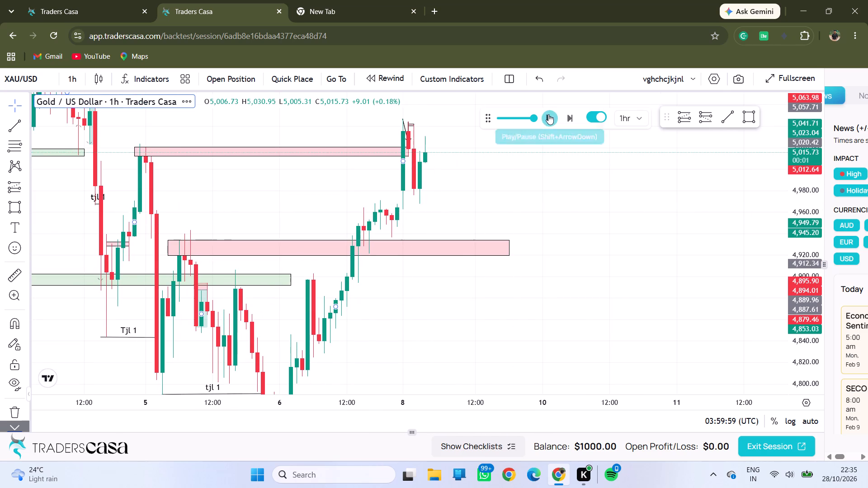
left_click(548, 114)
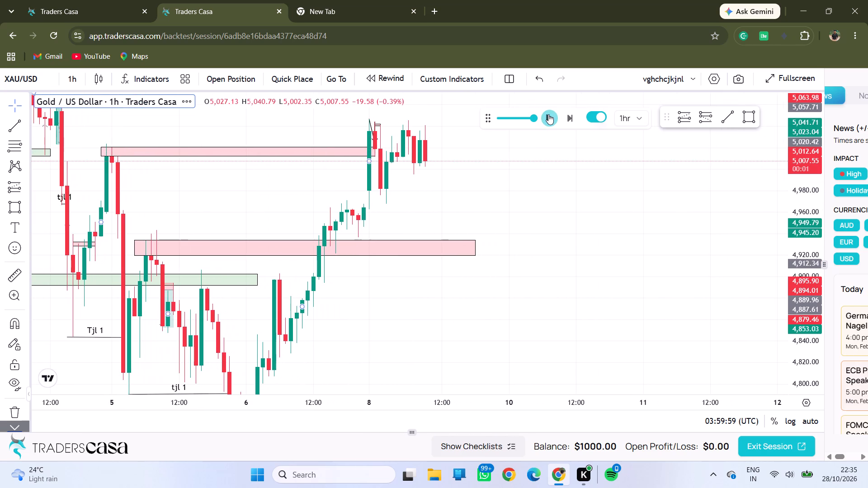
left_click(548, 114)
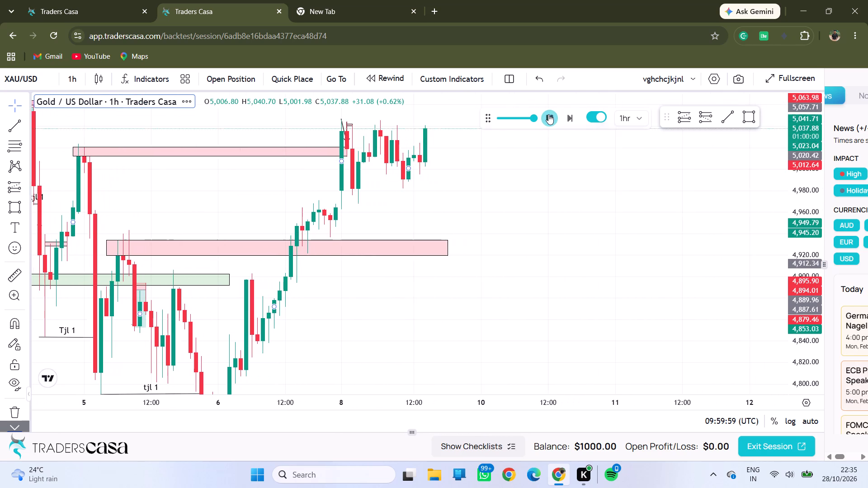
left_click(548, 114)
Examine the latest 9 February 1-hour candles against the 4 February high and the marked supply and demand zones.
left_click_drag(443, 168, 469, 218)
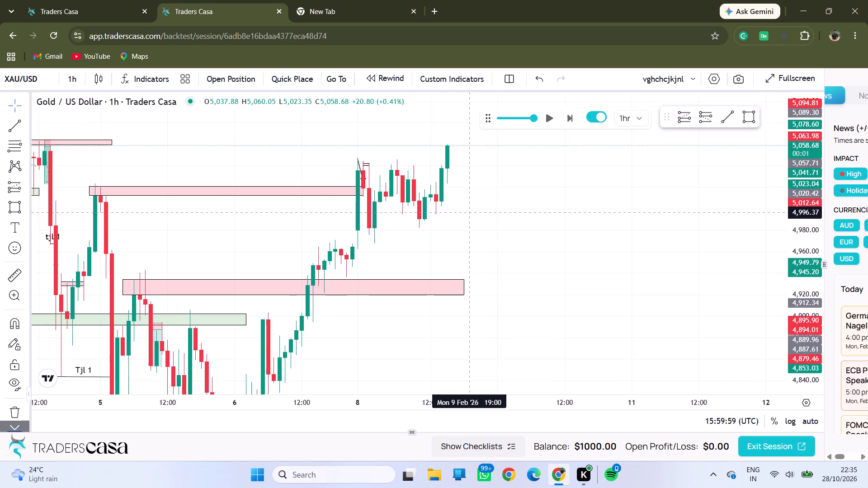
left_click_drag(469, 218, 487, 263)
left_click_drag(302, 194, 564, 215)
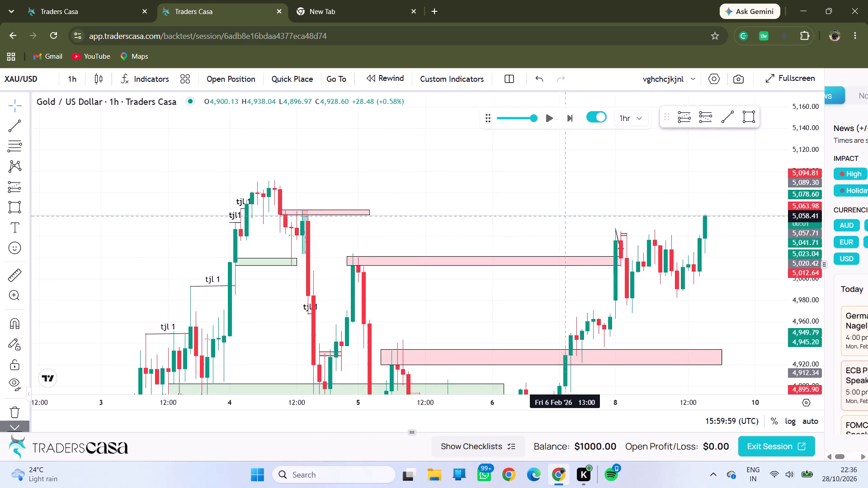
left_click_drag(564, 215, 564, 214)
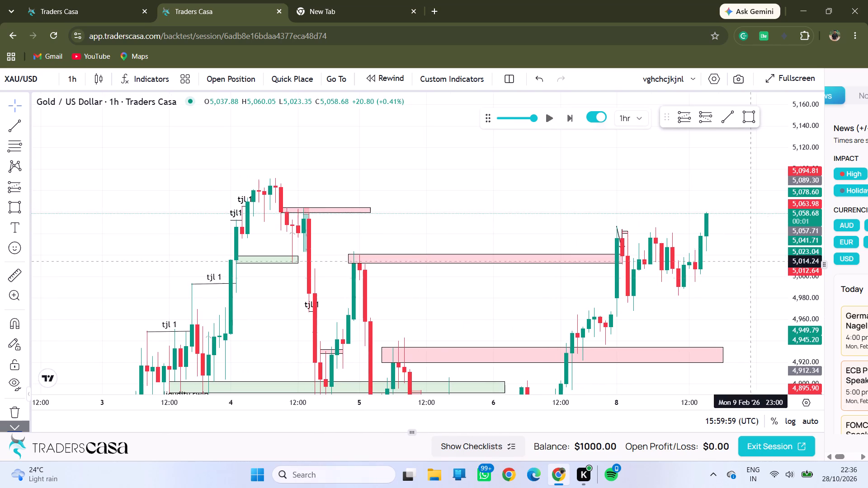
left_click_drag(803, 318, 796, 334)
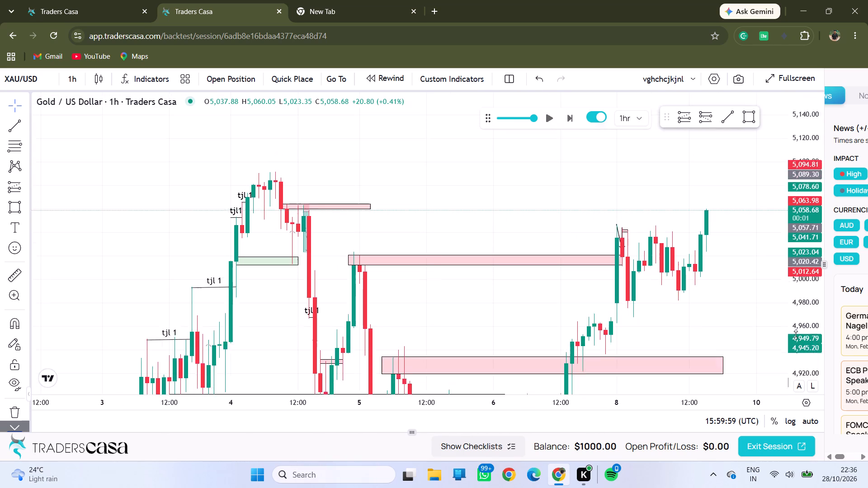
left_click_drag(796, 334, 799, 360)
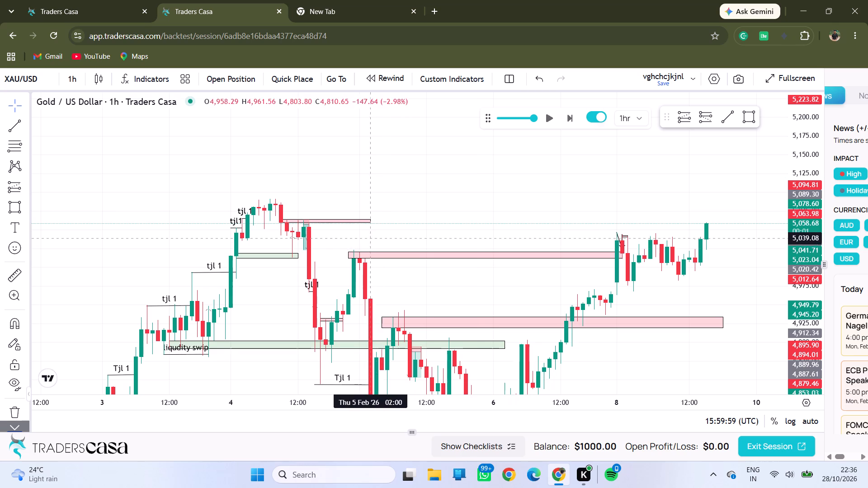
left_click_drag(490, 202, 427, 200)
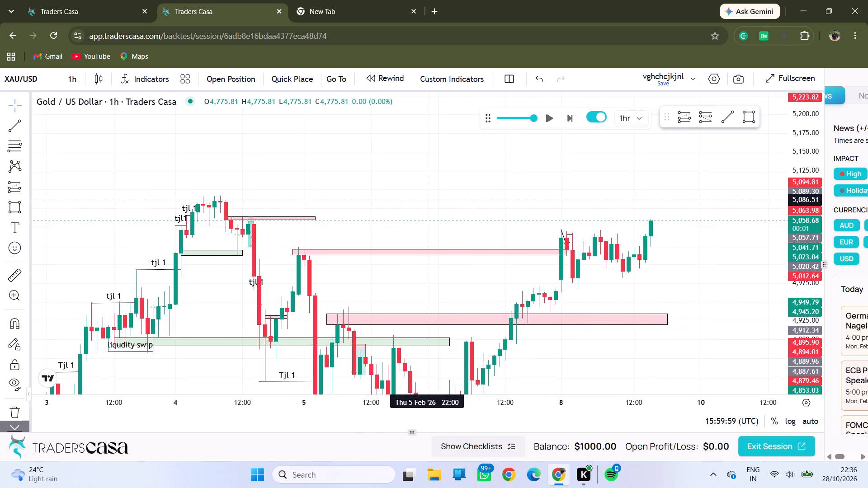
Switch to the blank new browser tab.
left_click(349, 10)
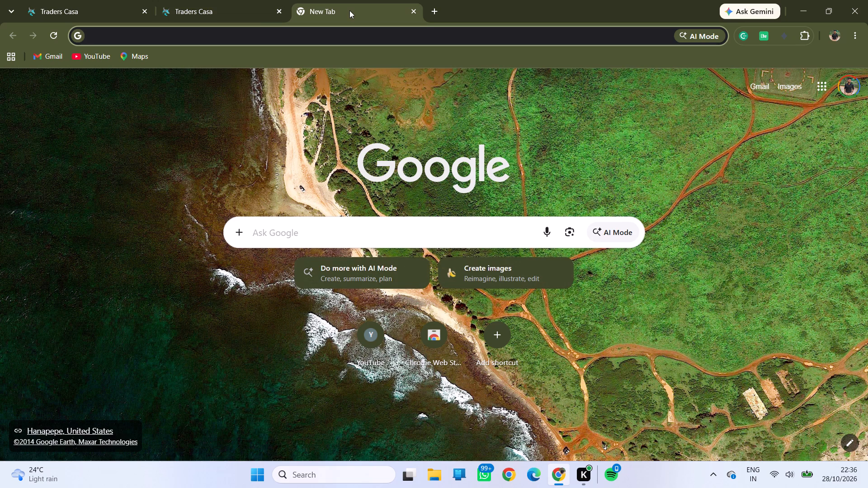
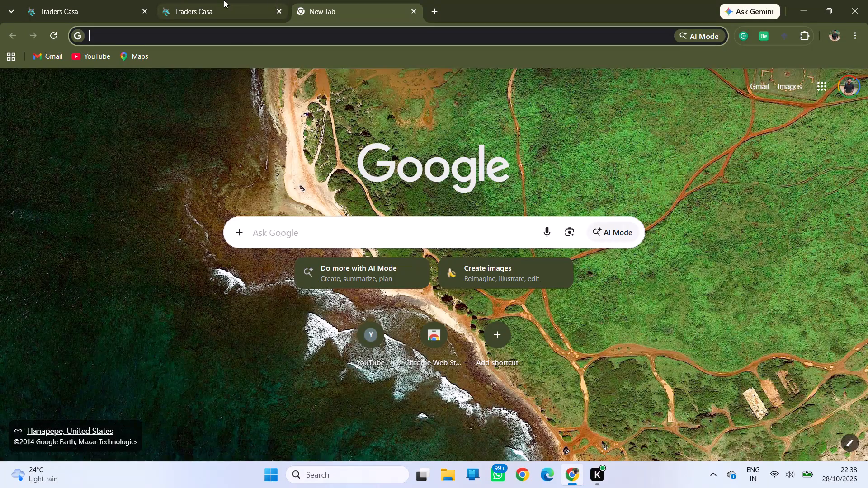
Switch back to the Traders Casa browser tab with the XAU/USD 1-hour backtest session.
left_click(224, 0)
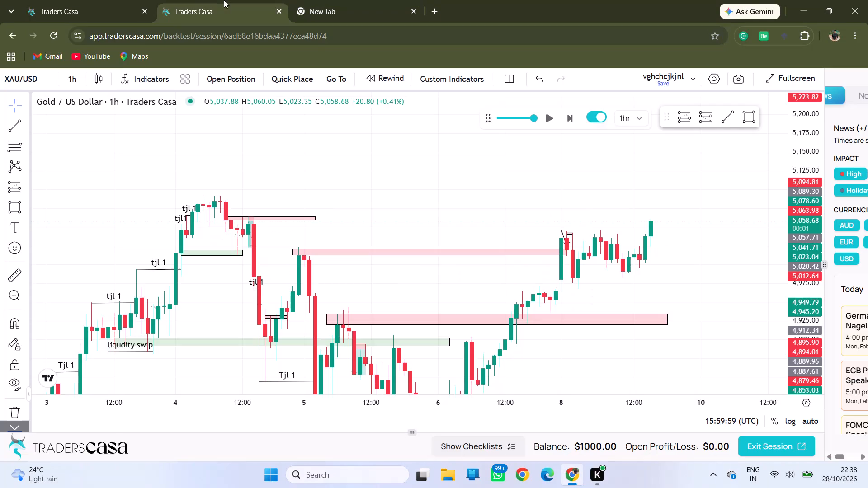
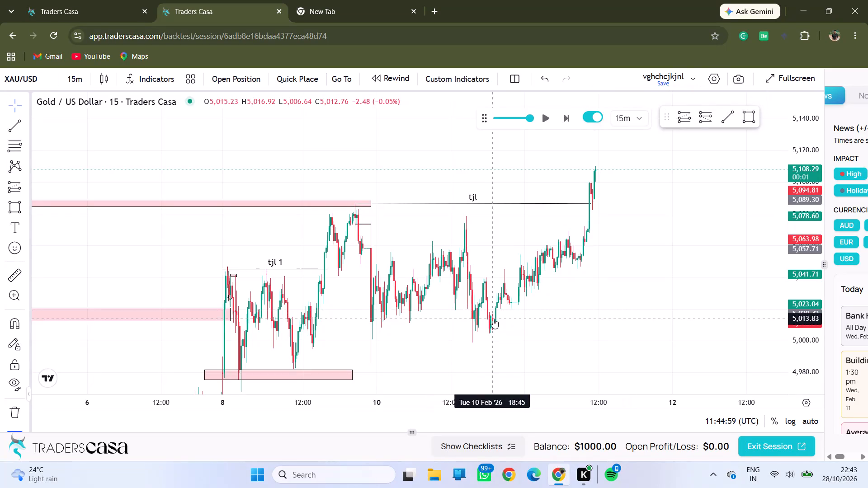
Draw a rectangle zone under the 10 Feb lows, from about 5,007.77 to 4,999.57, and extend it to about 13 Feb.
left_click_drag(493, 319, 411, 264)
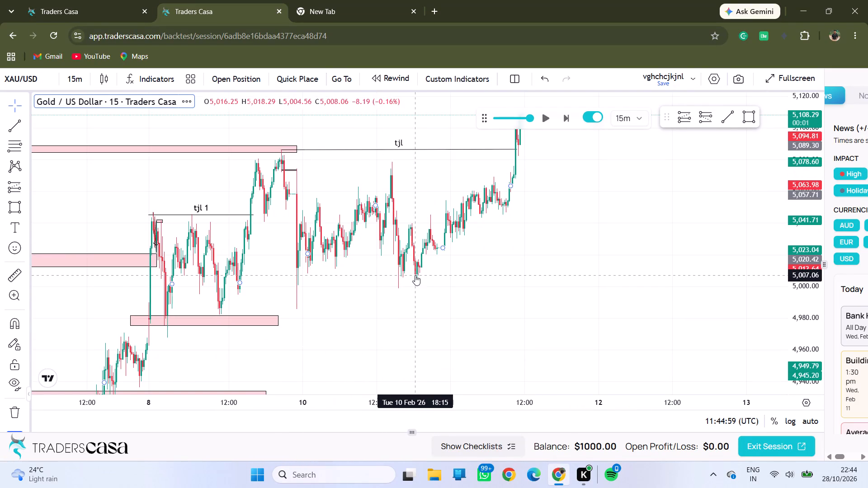
left_click(13, 206)
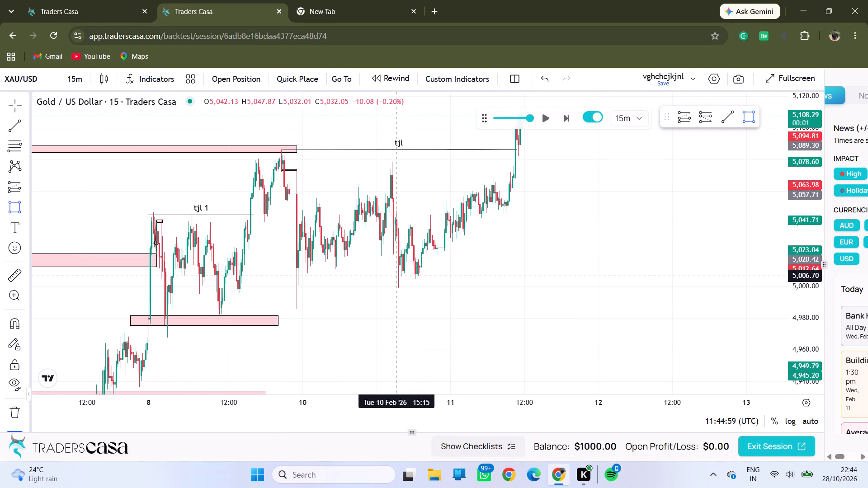
left_click(397, 274)
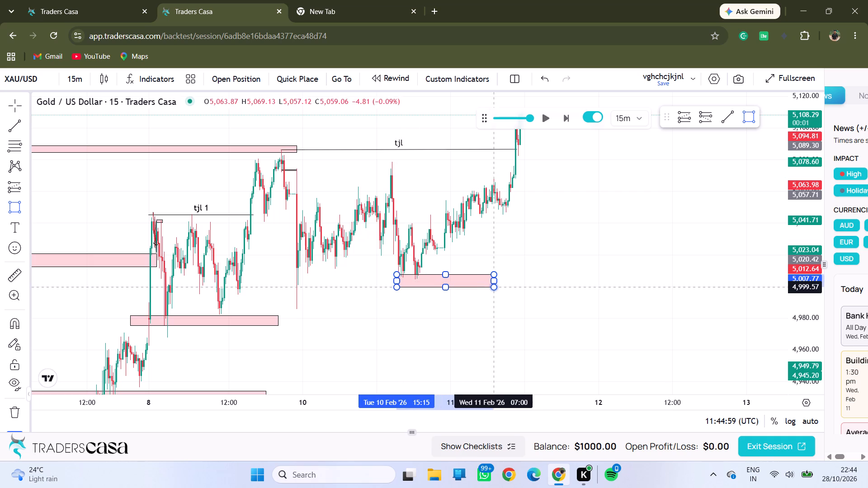
left_click(496, 287)
left_click_drag(500, 282, 710, 274)
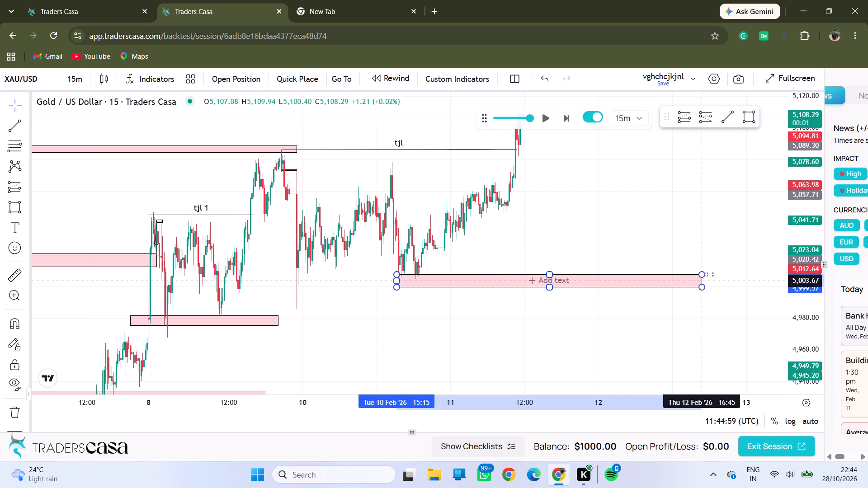
left_click_drag(710, 274, 749, 270)
left_click(678, 216)
Examine the rally from the new zone on the 15-minute and 5-minute charts, ending back on the 15-minute interval.
left_click_drag(678, 216, 656, 365)
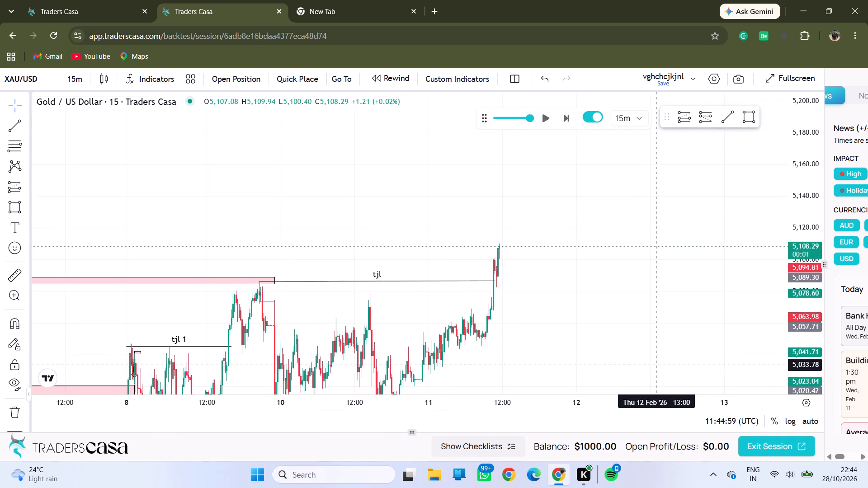
left_click_drag(656, 365, 652, 278)
left_click_drag(632, 254, 632, 303)
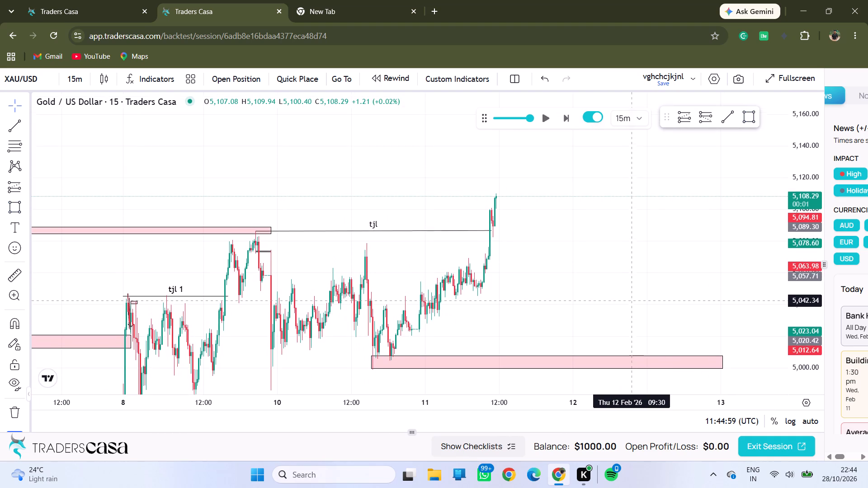
left_click_drag(632, 303, 632, 310)
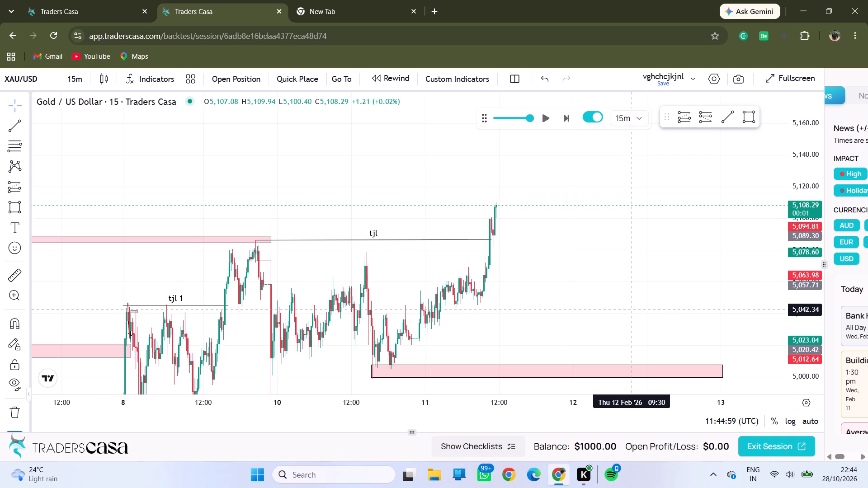
left_click_drag(796, 326, 794, 267)
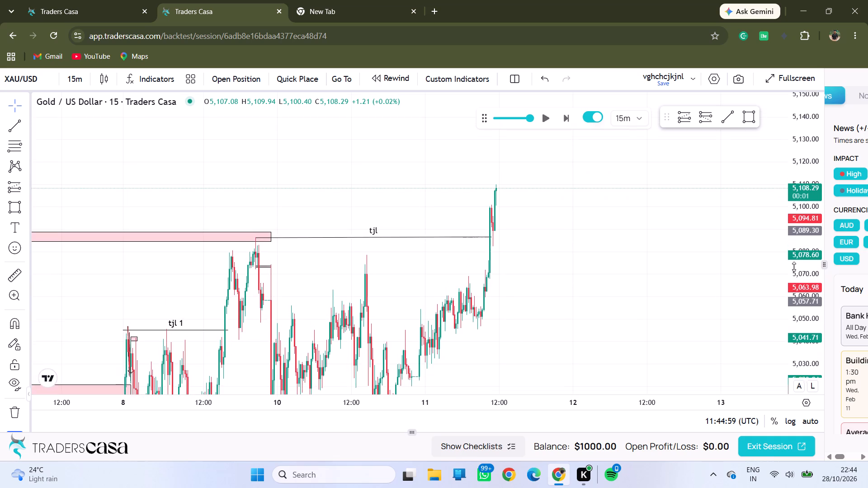
left_click_drag(794, 267, 800, 330)
left_click_drag(658, 301, 622, 274)
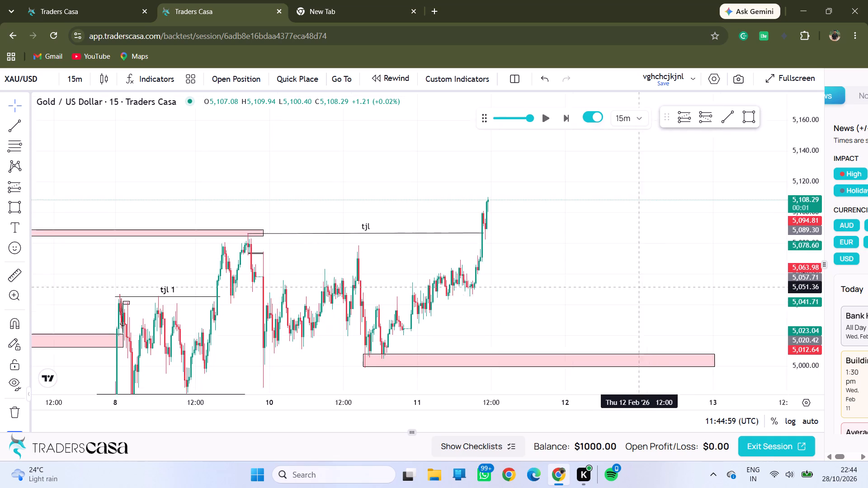
left_click_drag(622, 274, 618, 272)
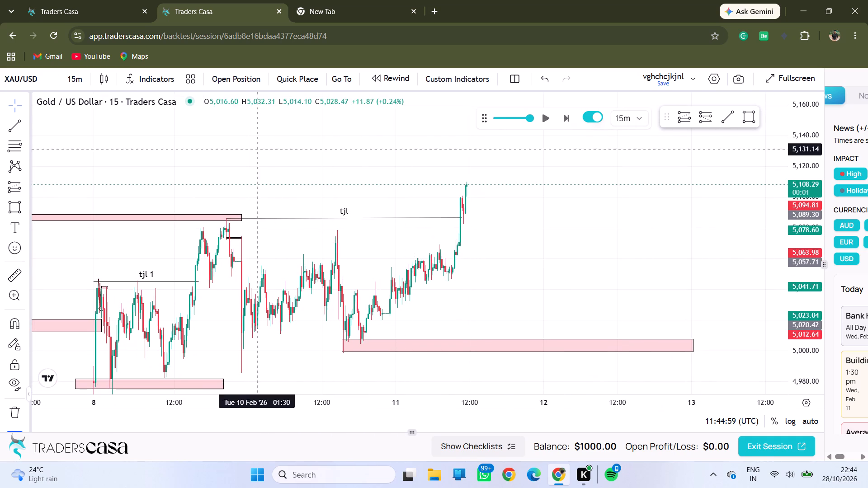
left_click(76, 76)
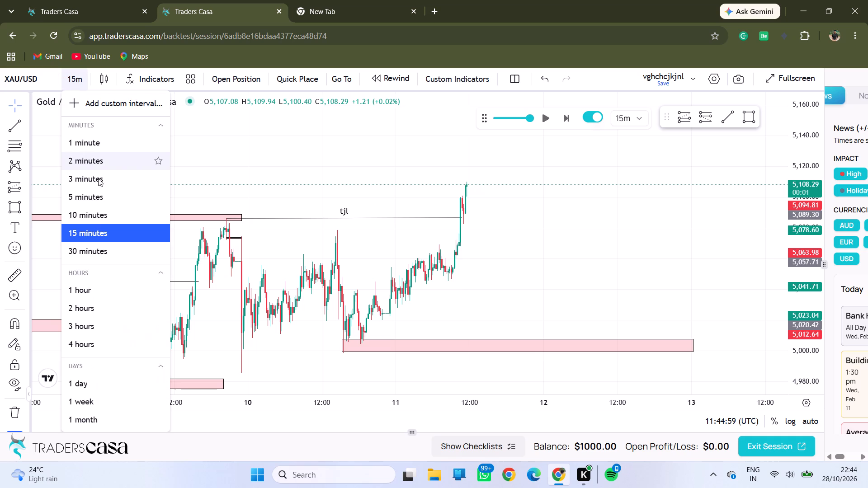
left_click(99, 192)
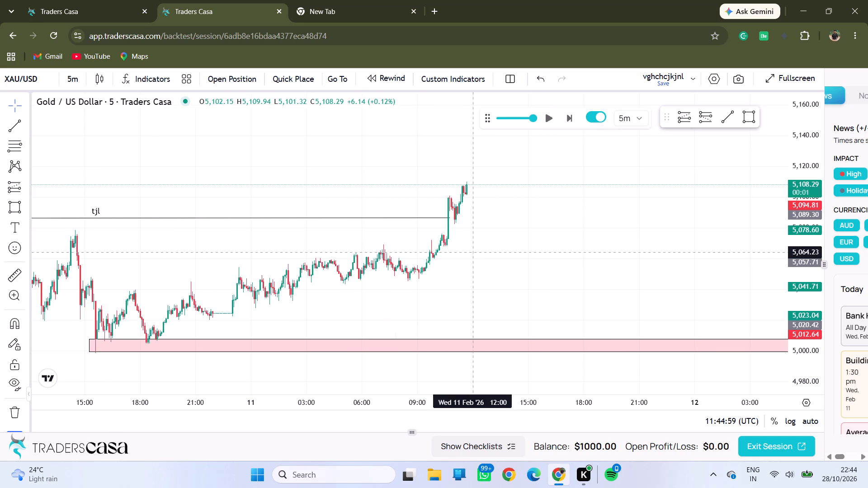
left_click_drag(474, 252, 474, 264)
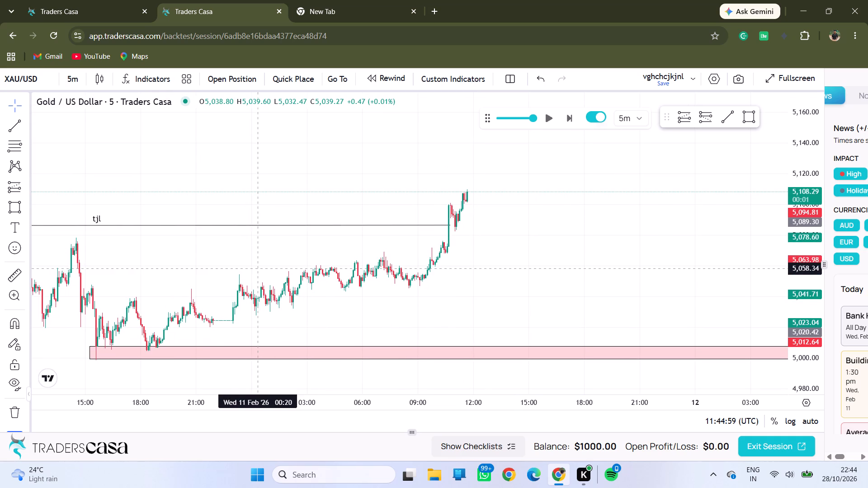
left_click_drag(259, 271, 435, 251)
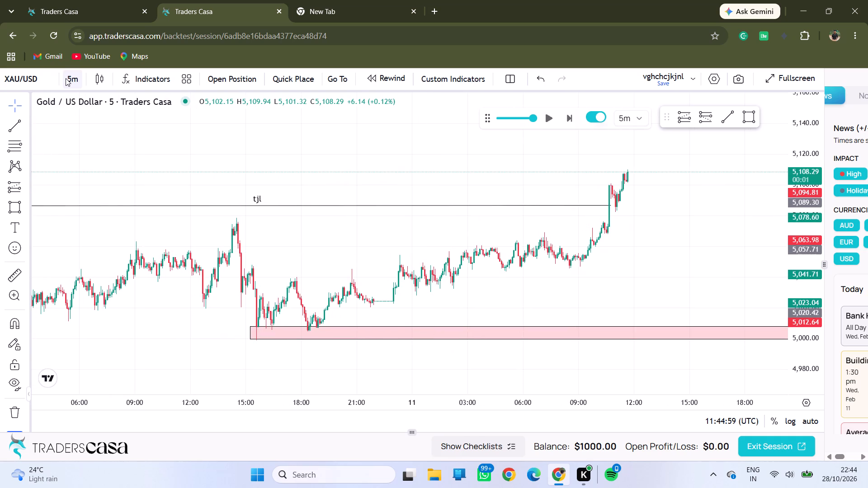
left_click(66, 78)
left_click(96, 229)
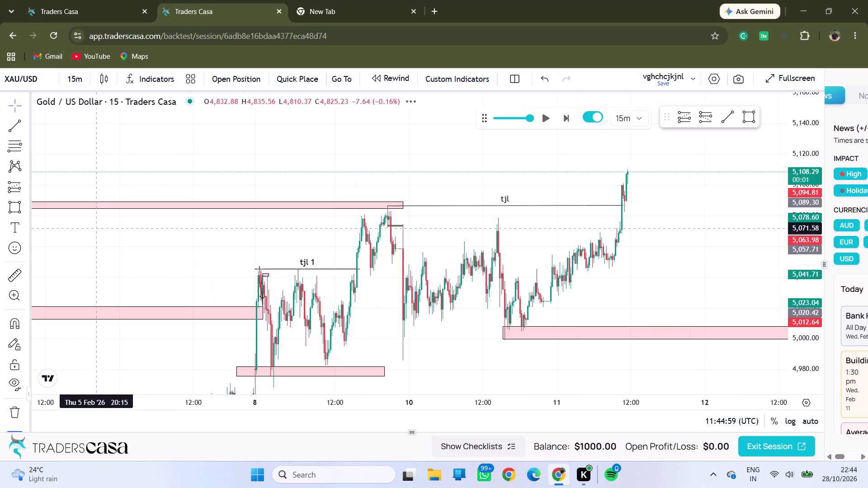
Replay price forward on the 15-minute chart and pause at 16:59:59 UTC on 12 Feb.
left_click_drag(578, 263, 406, 250)
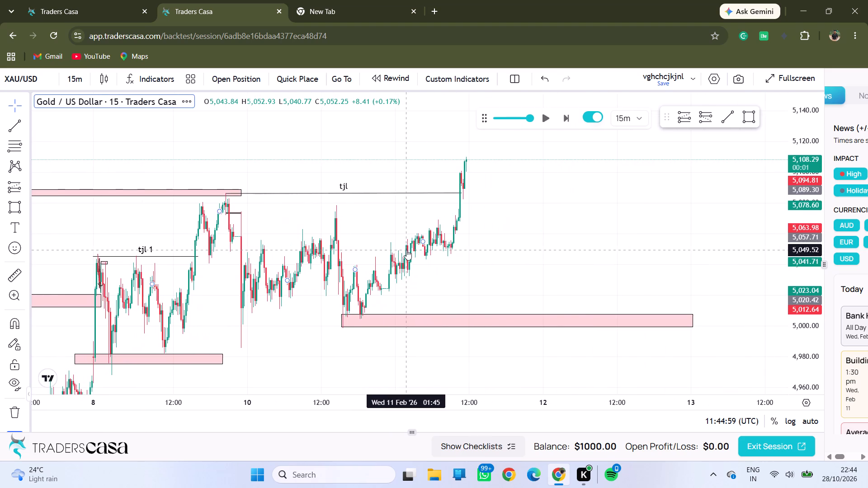
left_click(548, 117)
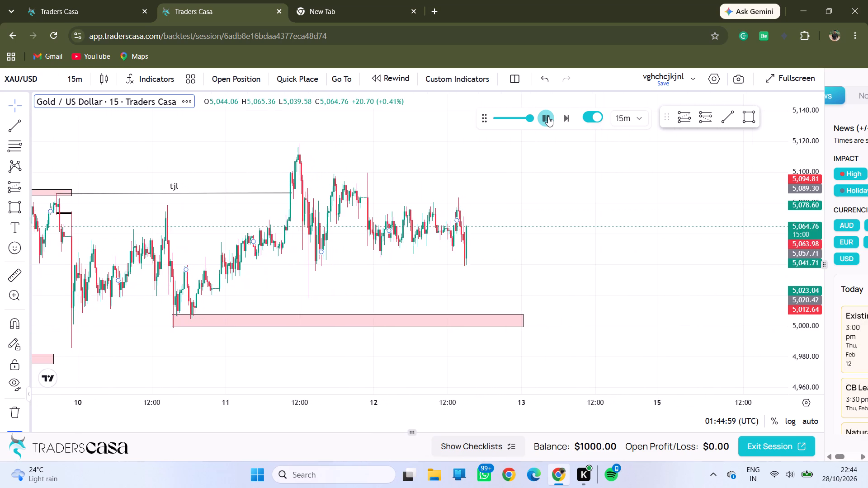
left_click(548, 117)
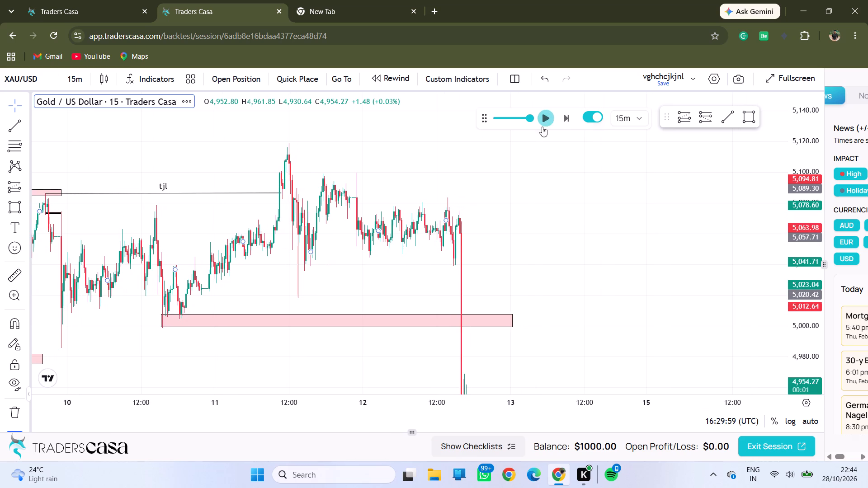
Switch to the 1-hour chart and examine the 12 Feb drop against the earlier structure levels and zones.
left_click_drag(491, 258, 583, 108)
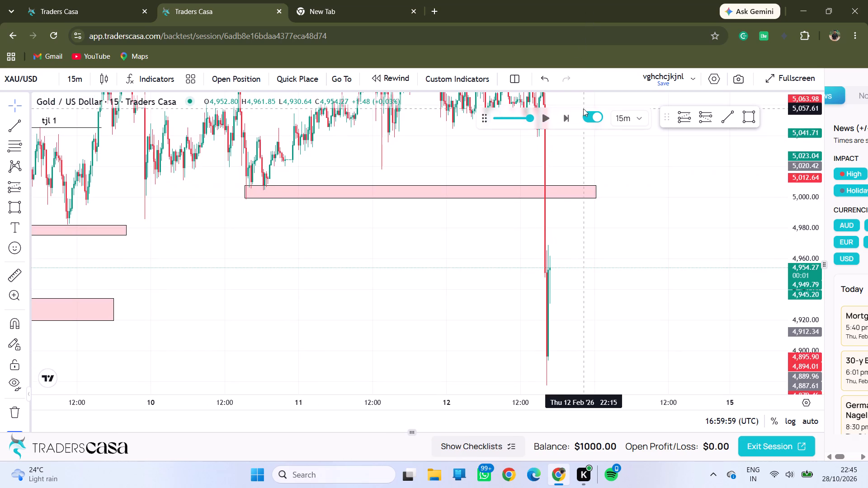
left_click(76, 76)
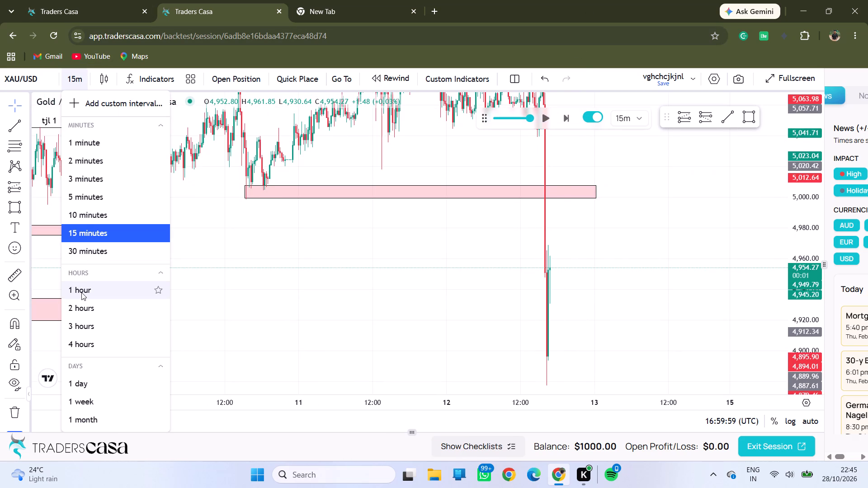
left_click(98, 292)
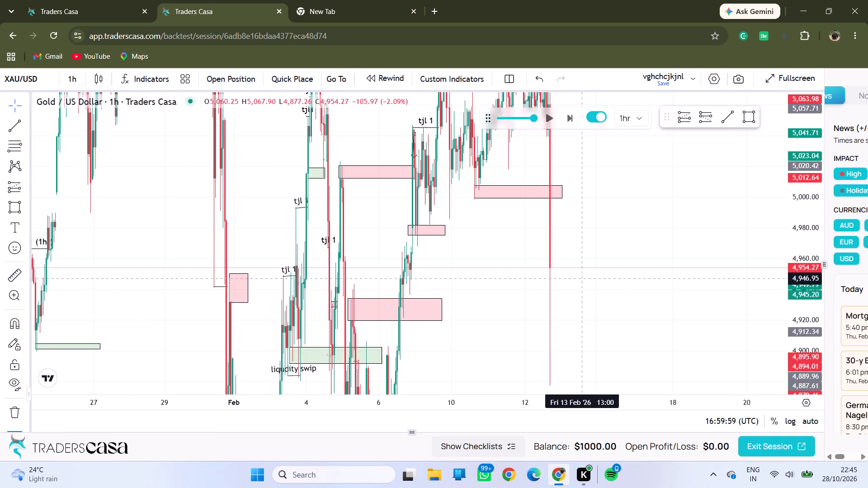
left_click_drag(805, 230, 816, 317)
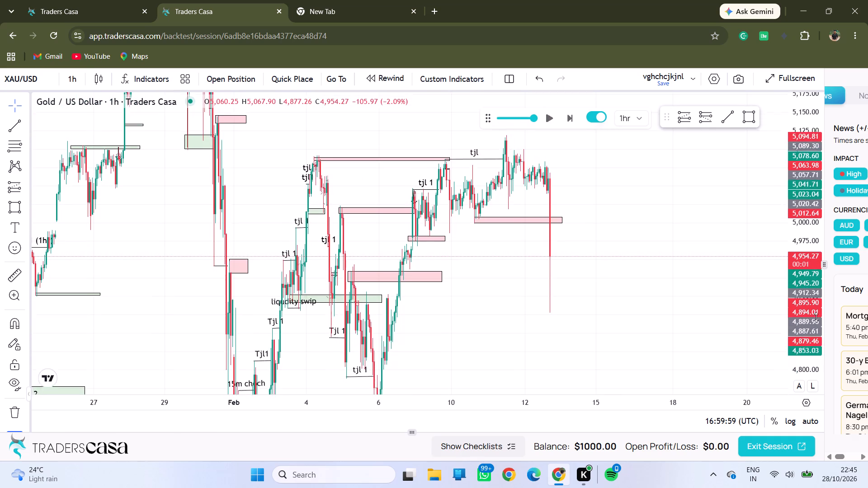
left_click_drag(816, 317, 811, 294)
left_click_drag(524, 371, 552, 200)
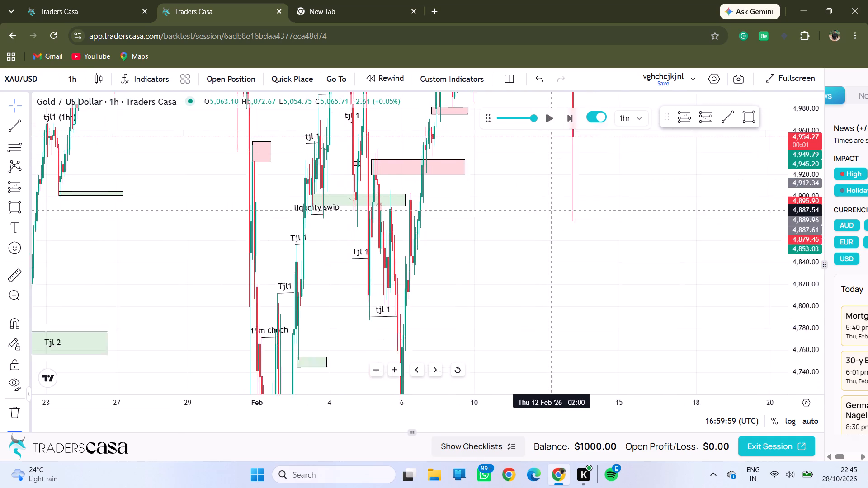
left_click_drag(552, 200, 553, 197)
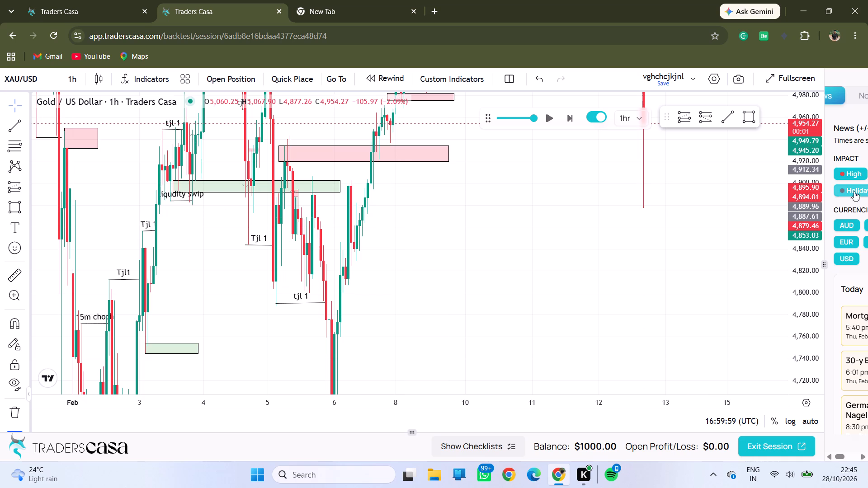
left_click_drag(810, 188, 816, 312)
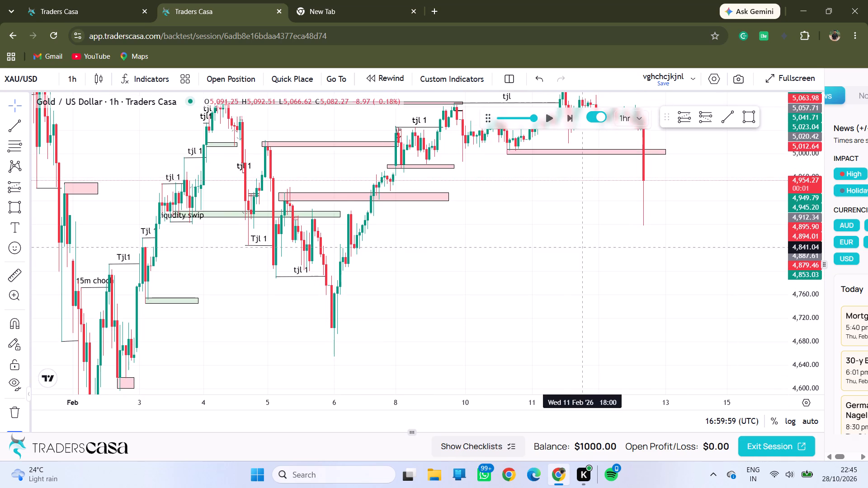
Return to the 15-minute chart and examine the marked zones and tjl levels from 4 to 12 Feb around the drop.
left_click(67, 84)
left_click(88, 240)
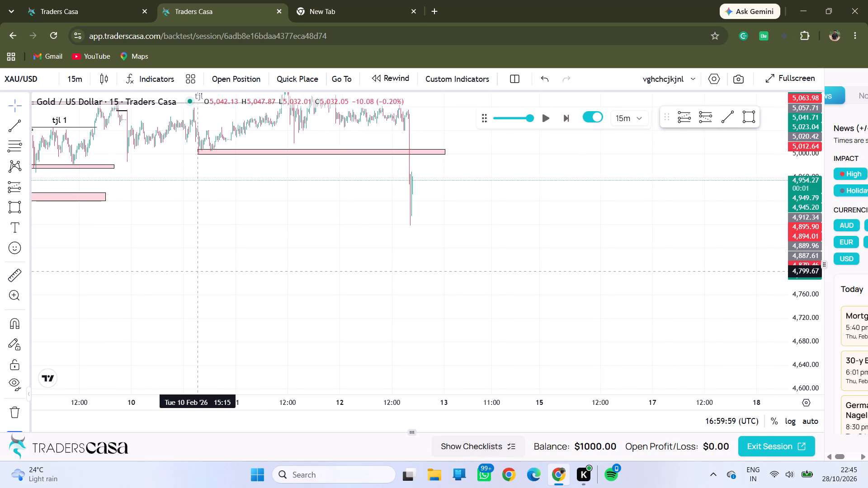
left_click_drag(197, 272, 552, 256)
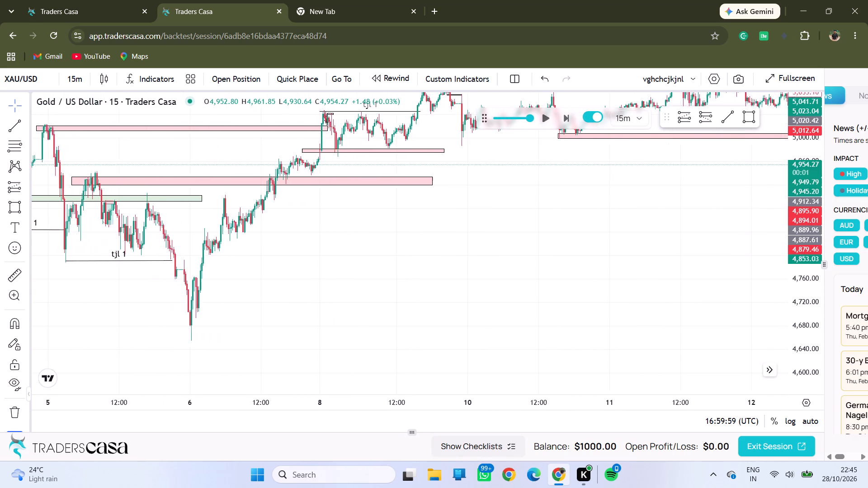
left_click_drag(424, 197, 243, 221)
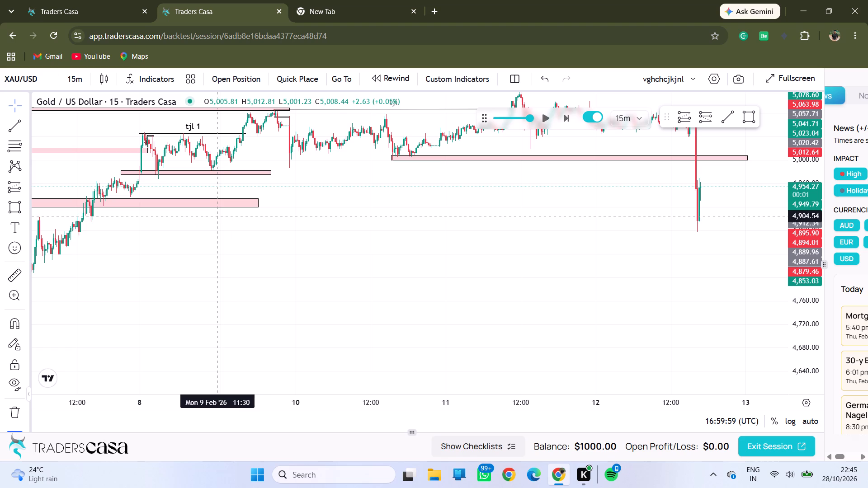
left_click_drag(217, 223, 569, 225)
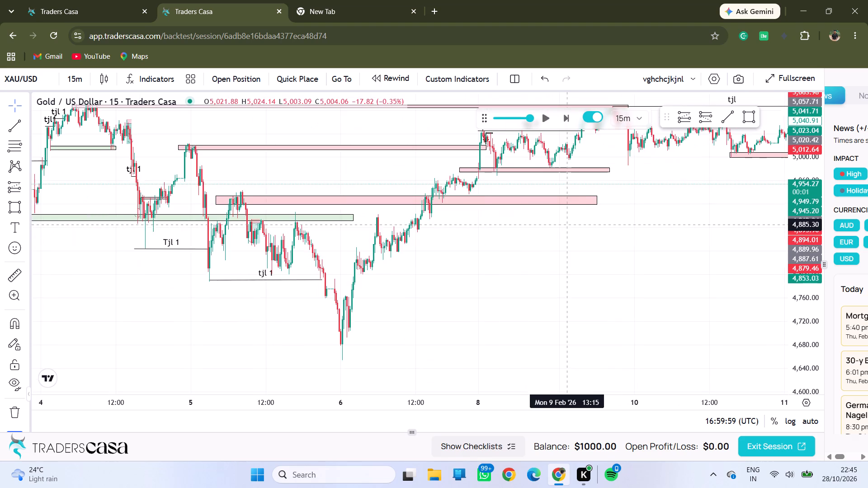
left_click_drag(569, 225, 321, 219)
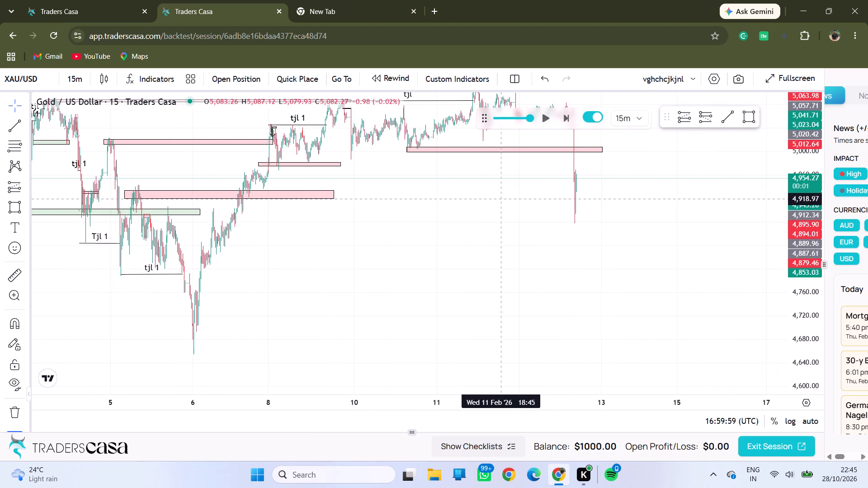
left_click_drag(503, 198, 371, 258)
left_click_drag(487, 245, 465, 245)
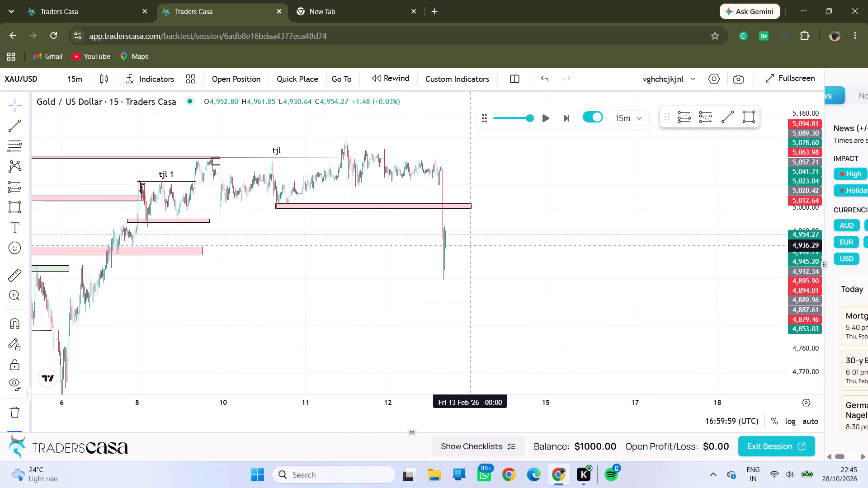
left_click_drag(465, 245, 497, 244)
left_click_drag(286, 260, 505, 279)
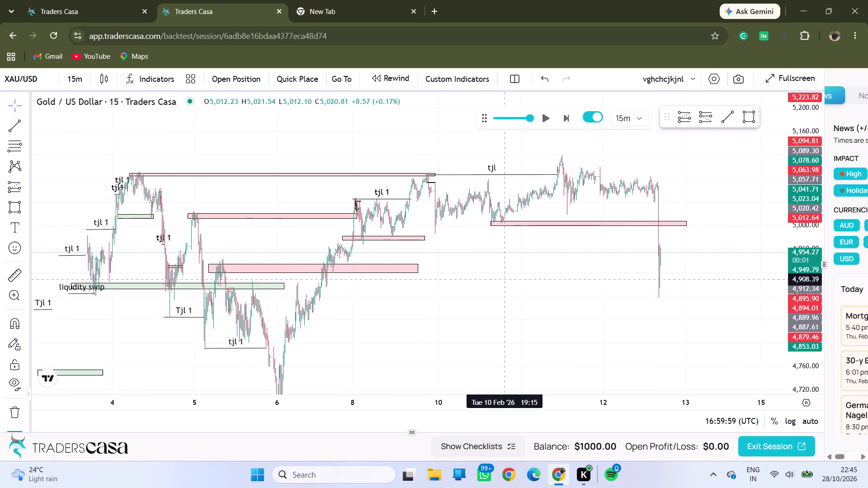
left_click_drag(505, 279, 505, 279)
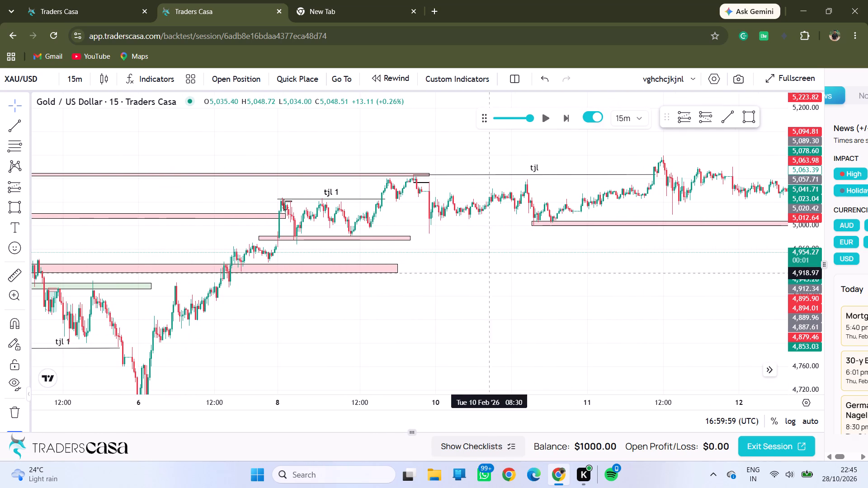
left_click_drag(518, 280, 327, 260)
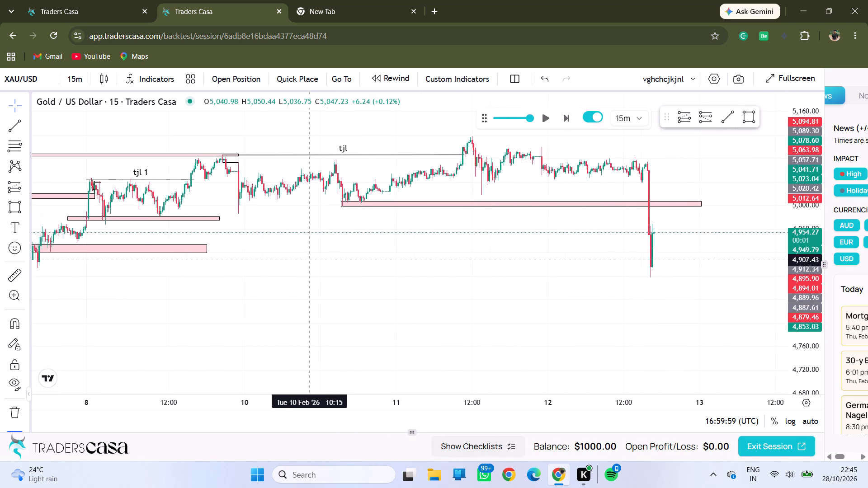
left_click_drag(327, 260, 376, 260)
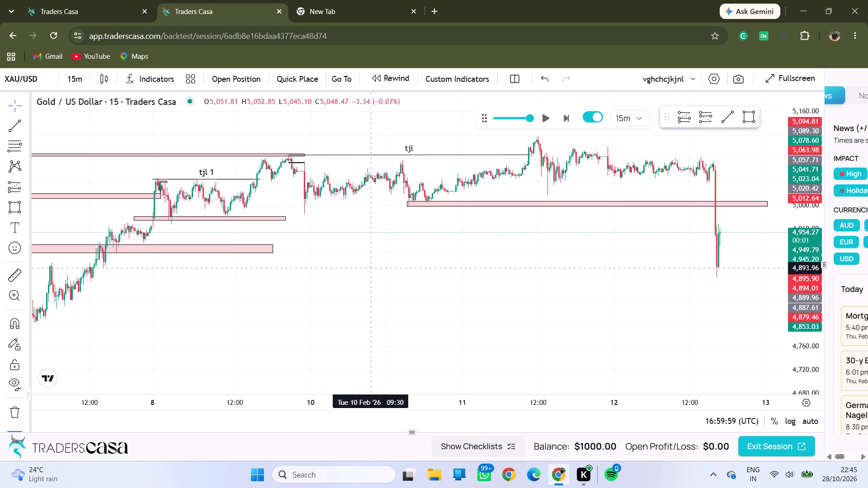
Examine the structure levels and zones leading into the 12 Feb drop on the 15-minute chart and on the 1-hour chart.
left_click_drag(370, 268, 560, 268)
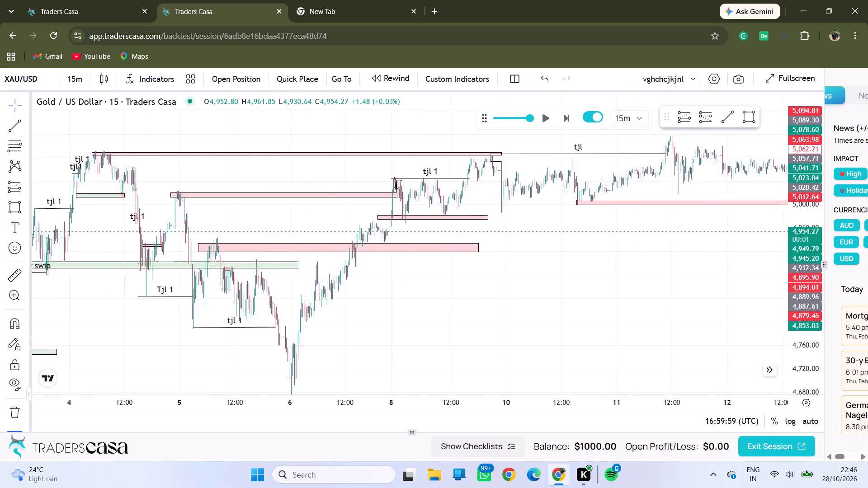
left_click_drag(585, 271, 423, 282)
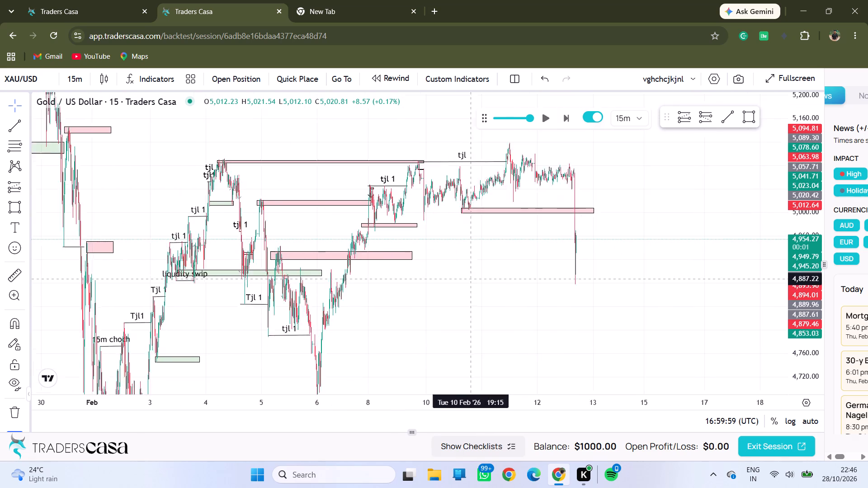
left_click_drag(423, 282, 376, 276)
left_click(80, 73)
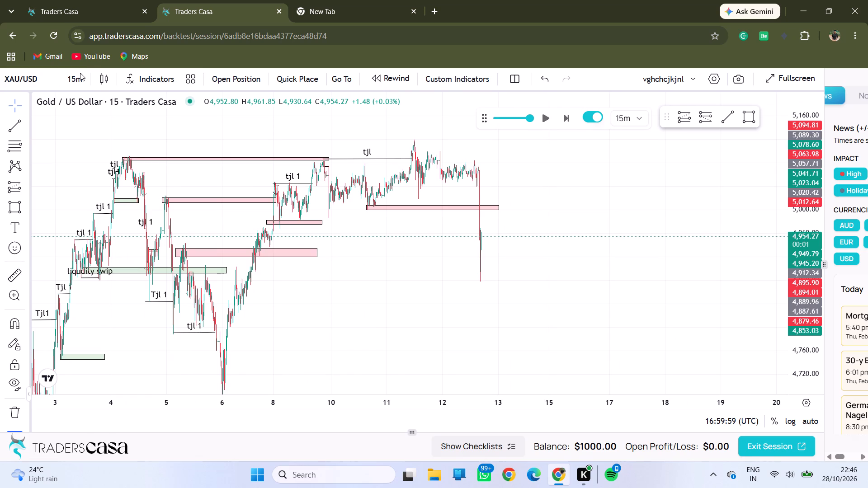
left_click(94, 294)
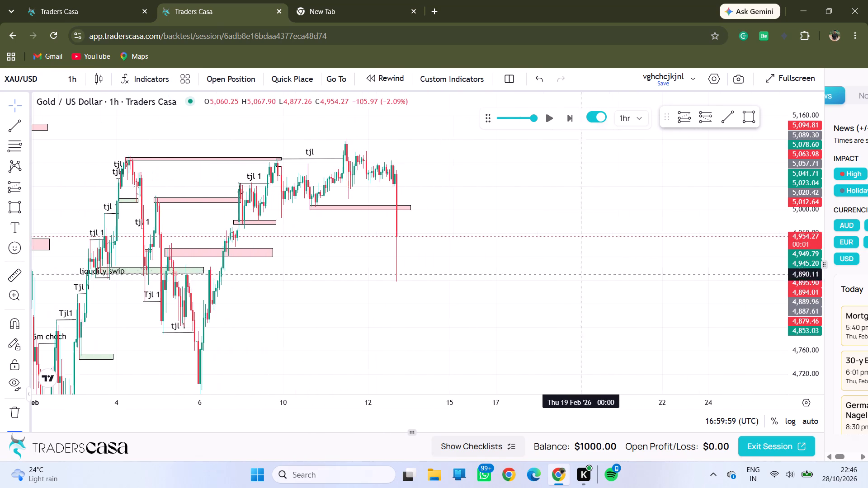
left_click_drag(474, 259, 622, 212)
left_click_drag(580, 211, 560, 261)
left_click_drag(581, 236, 541, 252)
left_click_drag(514, 288, 565, 188)
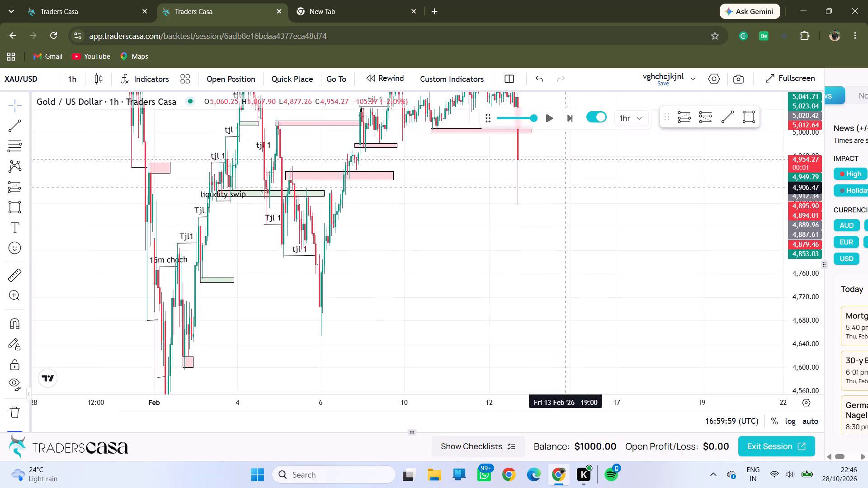
left_click_drag(565, 188, 558, 230)
left_click(558, 230)
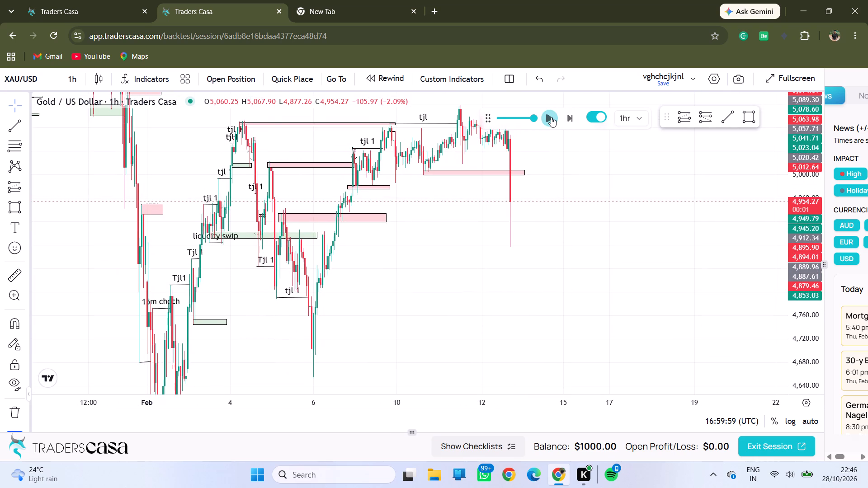
Replay price forward on the 1-hour chart and pause at 05:59:59 UTC on 13 Feb.
left_click(551, 117)
left_click(551, 117)
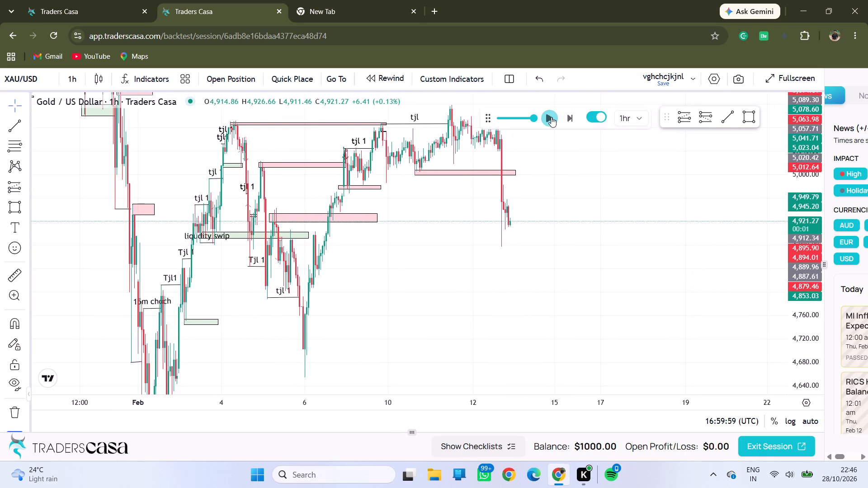
left_click(551, 117)
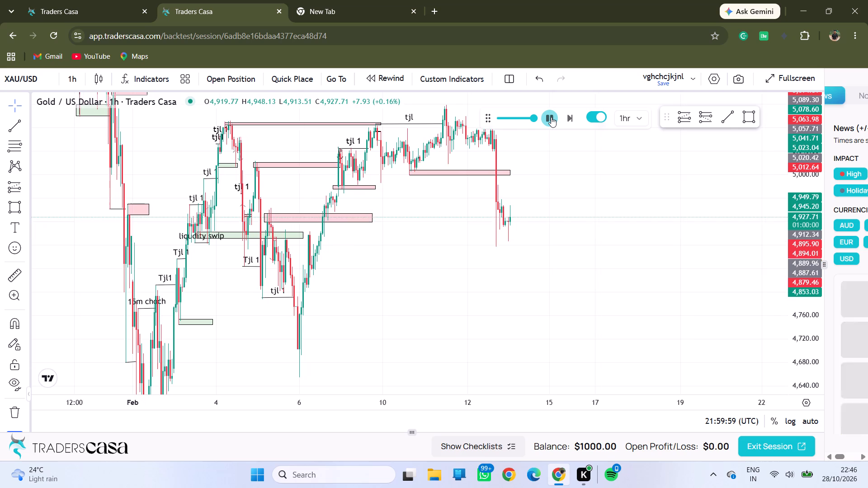
left_click(551, 117)
Extend the pink zone near 5,000 forward in time to about 15 Feb on the 1-hour chart.
left_click_drag(512, 200, 499, 225)
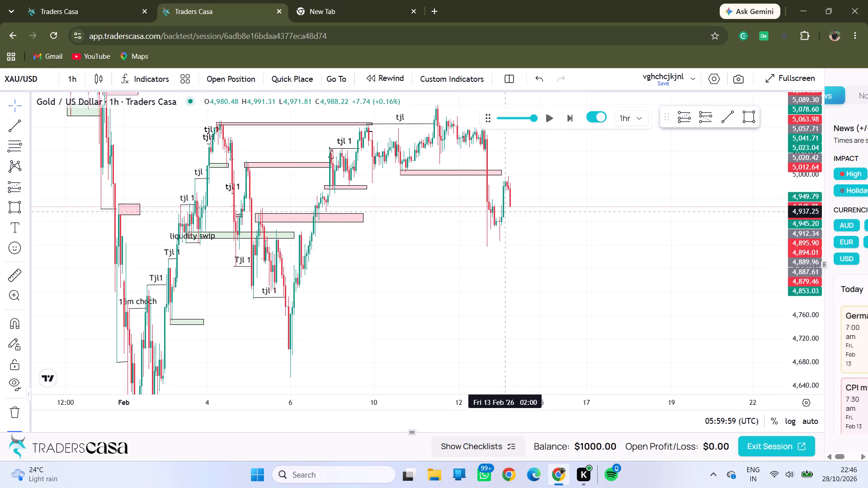
left_click_drag(499, 225, 491, 251)
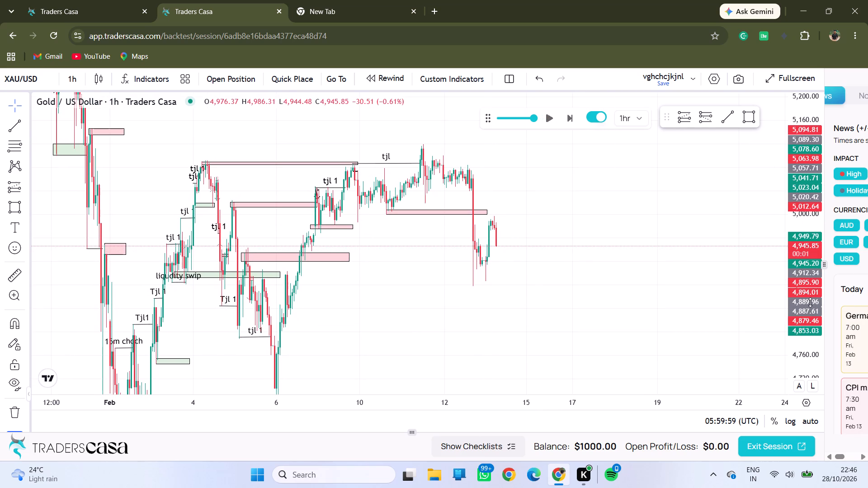
left_click_drag(810, 302, 774, 0)
left_click_drag(528, 171, 540, 235)
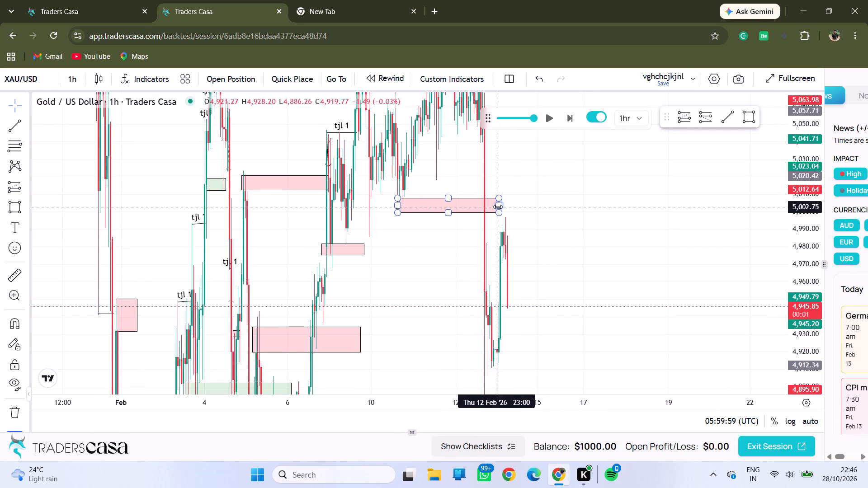
left_click_drag(498, 206, 539, 206)
left_click(572, 235)
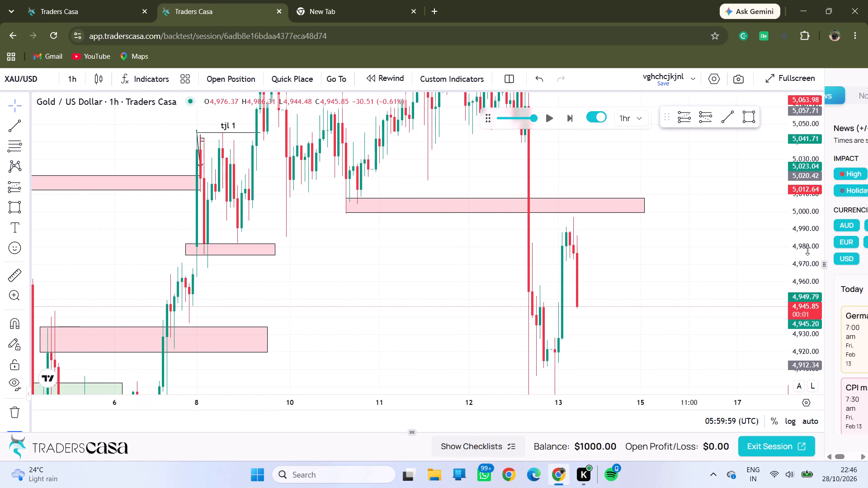
Draw a level trend line at 4,987.30 from the 9 Feb 23:00 low to 12 Feb 17:00 and label it "1hr choch".
left_click_drag(807, 250, 821, 347)
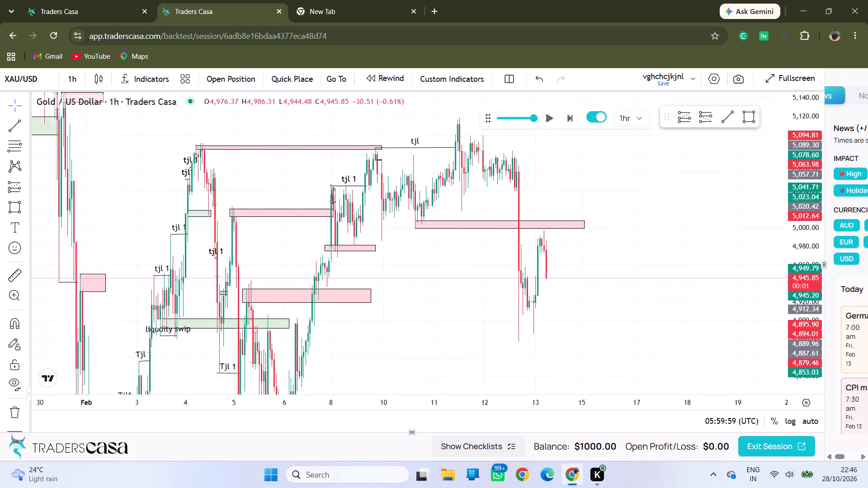
left_click_drag(504, 153, 539, 172)
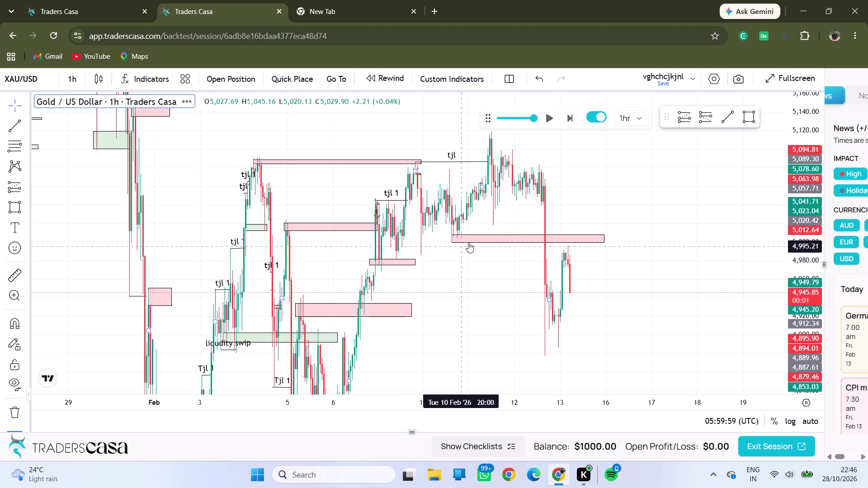
left_click(10, 127)
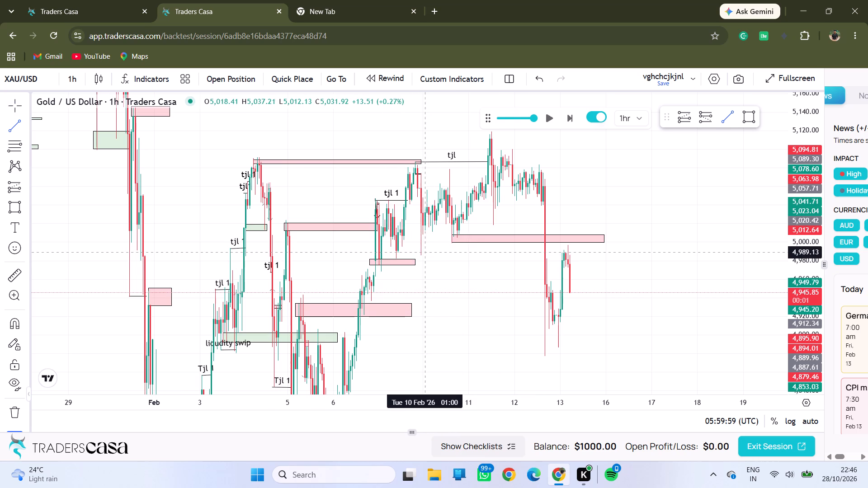
left_click(421, 254)
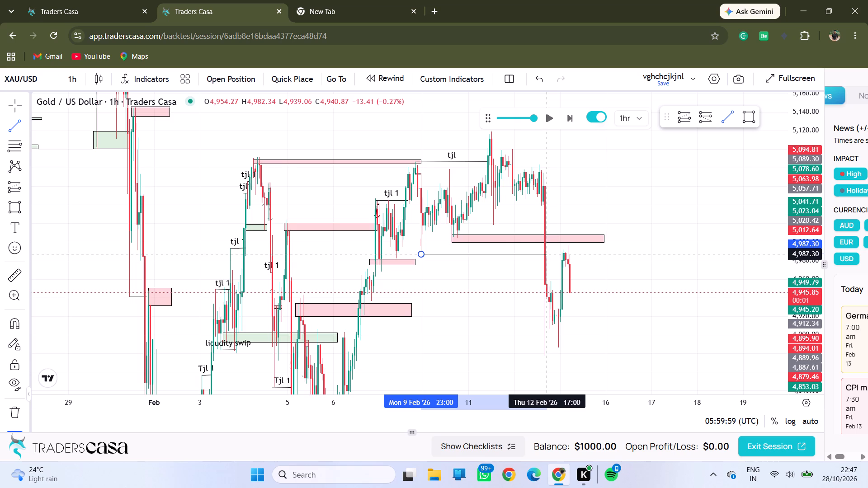
left_click(546, 254)
left_click(483, 249)
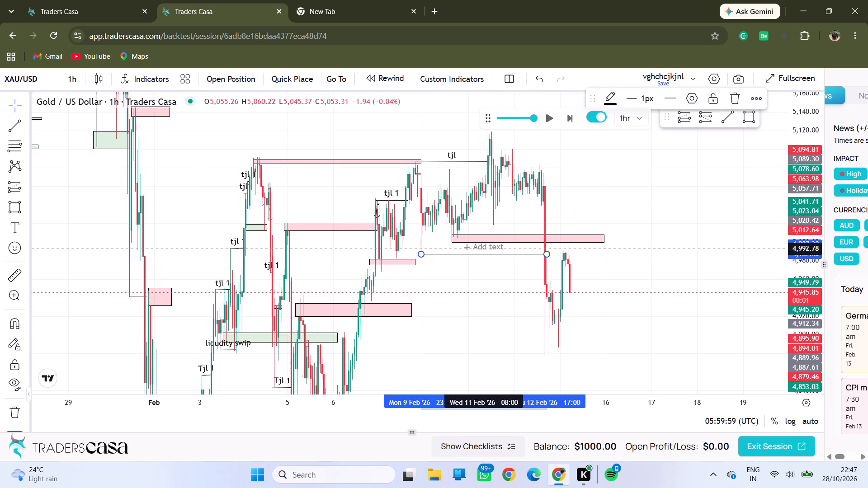
type("1hr choch")
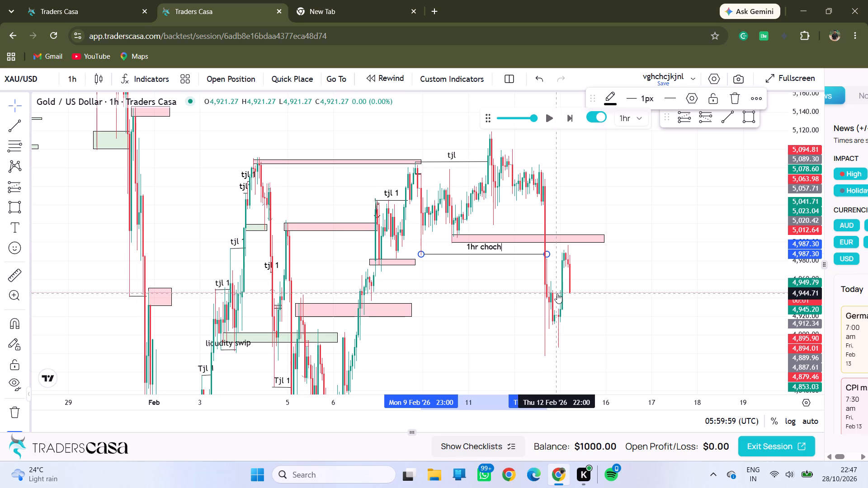
left_click(557, 293)
Switch to the 15-minute chart and examine the 13 Feb retracement towards the extended zone and the 1hr choch line.
left_click_drag(594, 280, 546, 273)
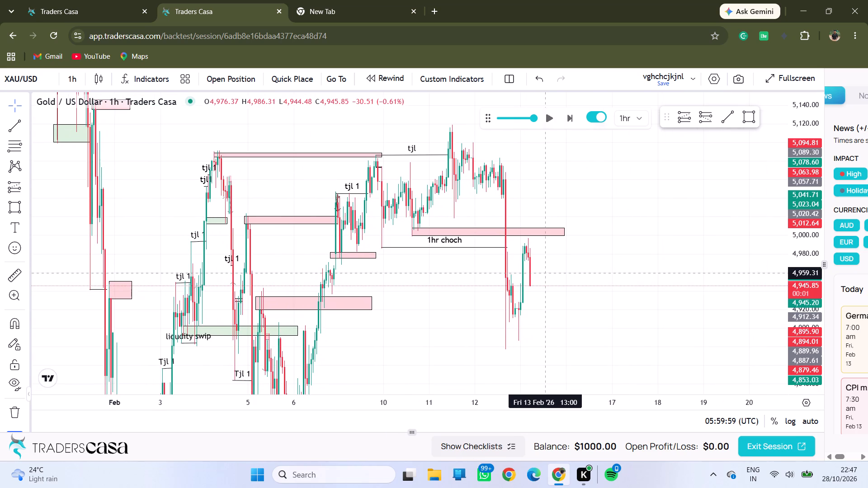
left_click_drag(510, 276, 542, 276)
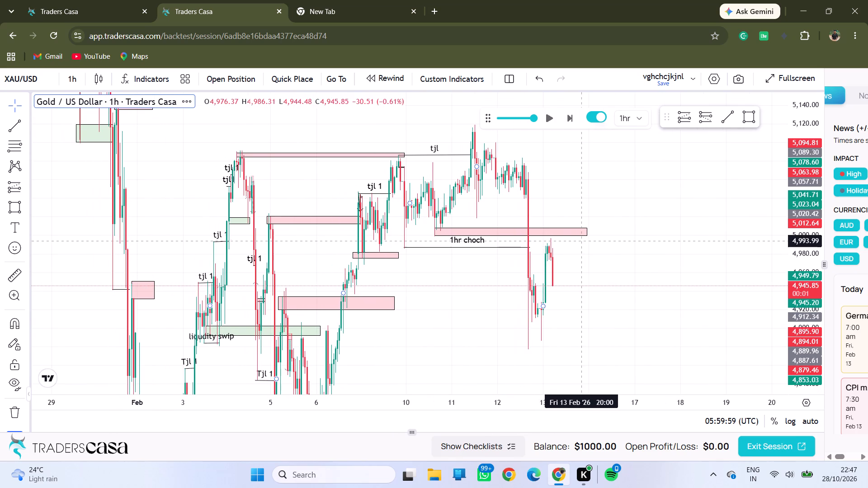
left_click(67, 80)
left_click(104, 226)
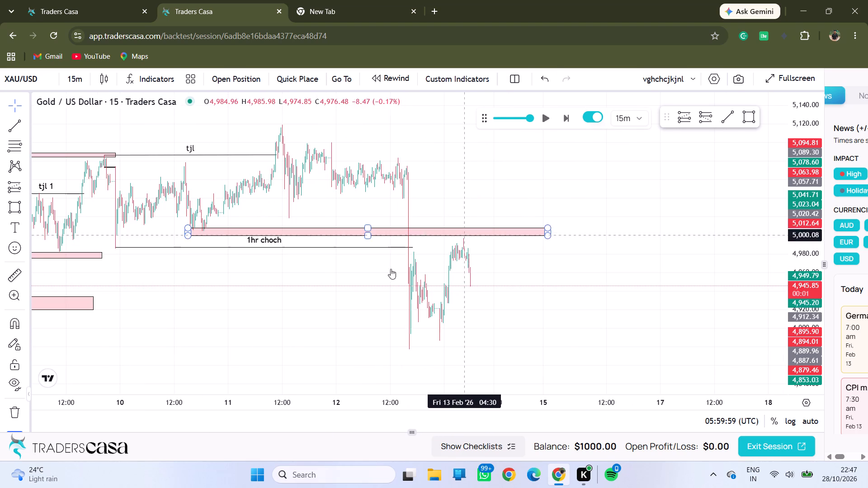
left_click_drag(331, 291, 425, 291)
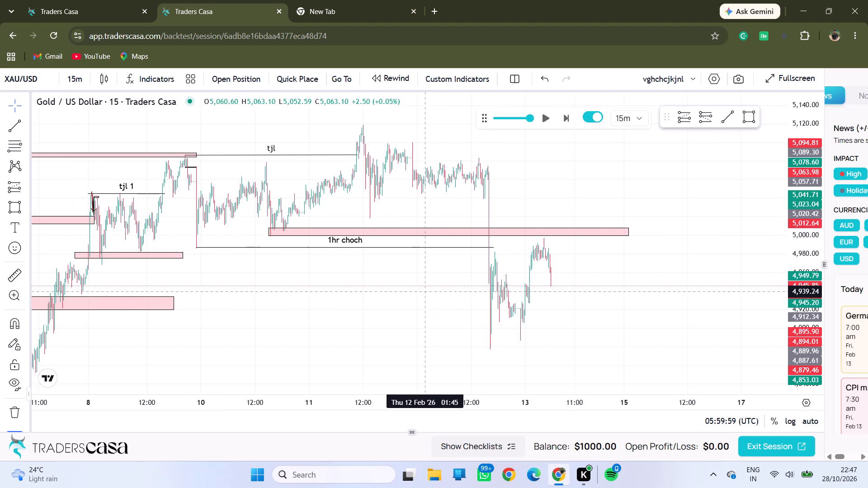
left_click_drag(425, 291, 404, 288)
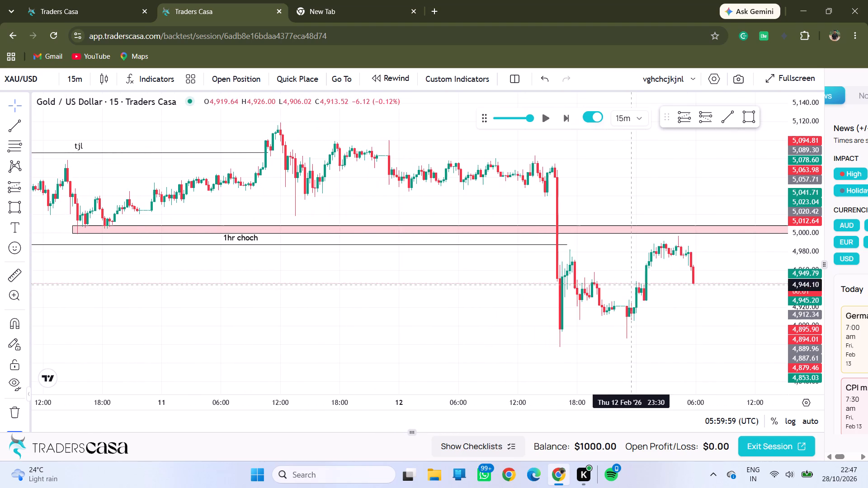
left_click_drag(660, 298, 568, 307)
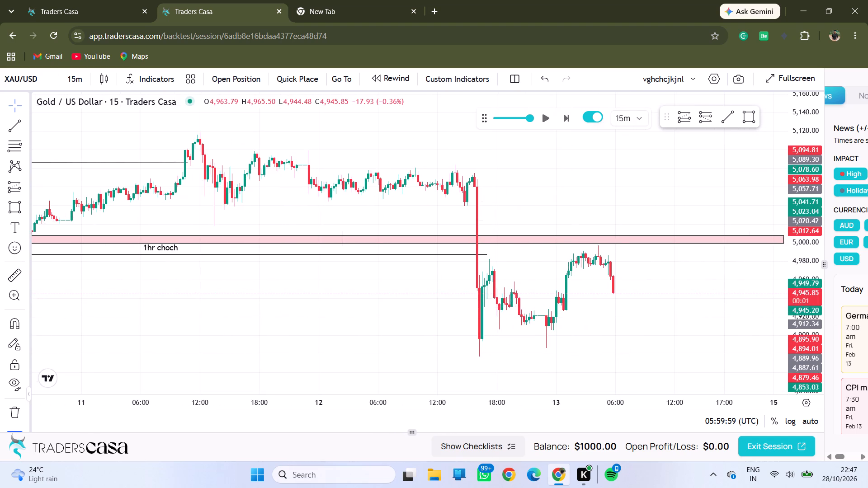
left_click_drag(810, 340, 735, 57)
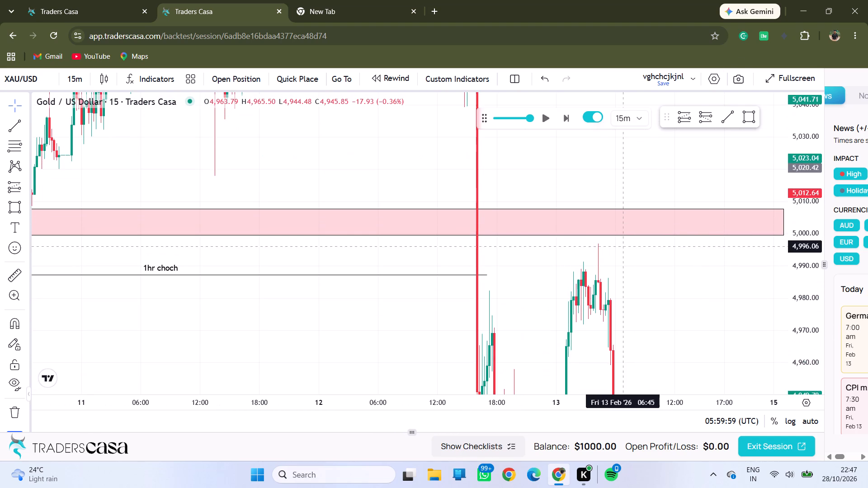
left_click_drag(622, 249, 551, 165)
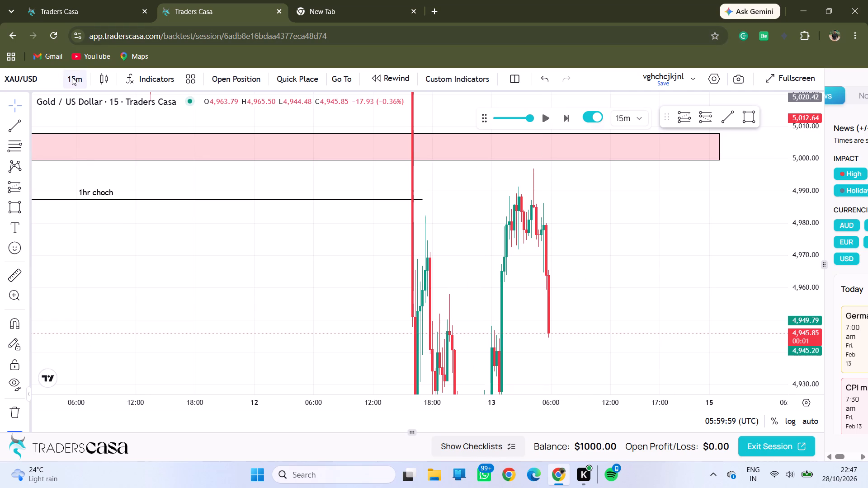
Switch to the 1-minute chart and examine the 13 Feb swings from 01:00 to 06:00 beneath the pink zone.
left_click(72, 77)
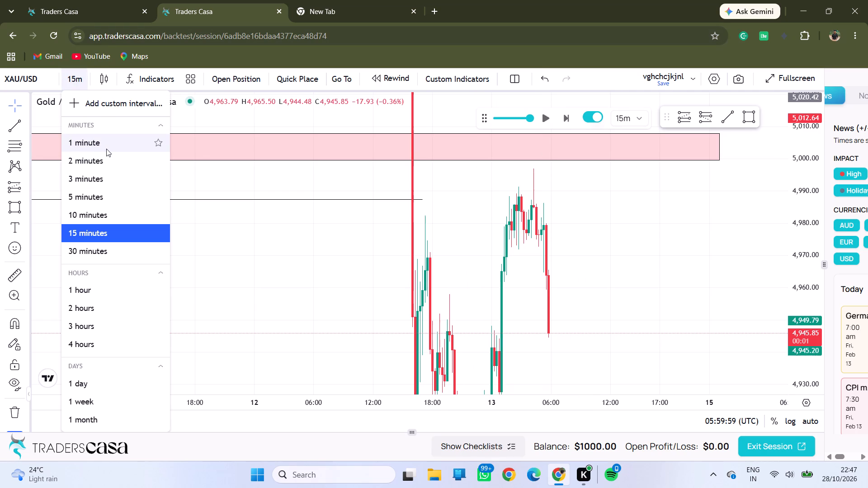
left_click(106, 149)
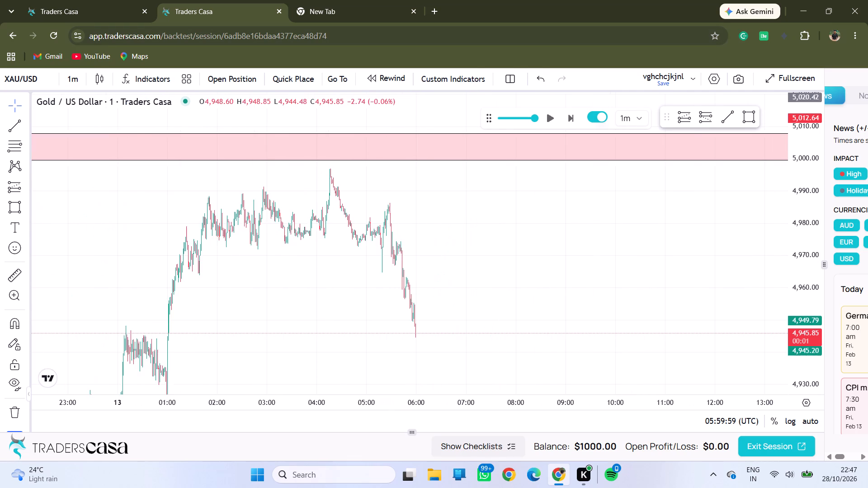
left_click_drag(286, 252, 490, 252)
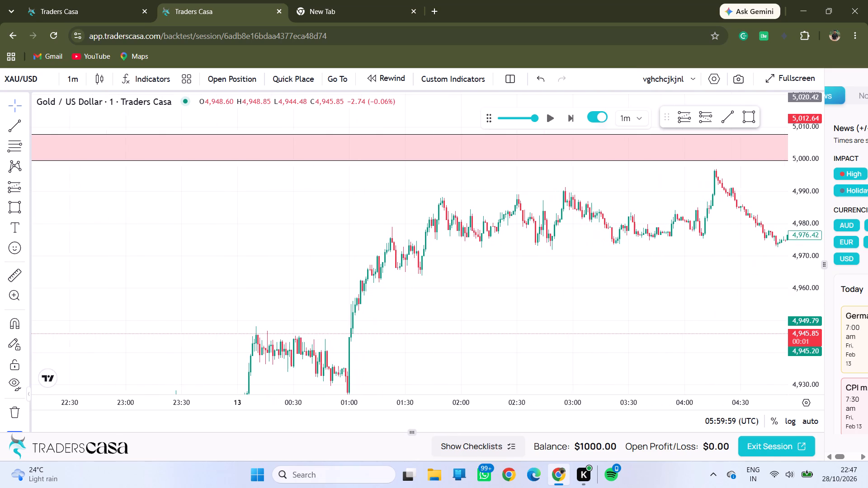
left_click_drag(382, 282, 288, 276)
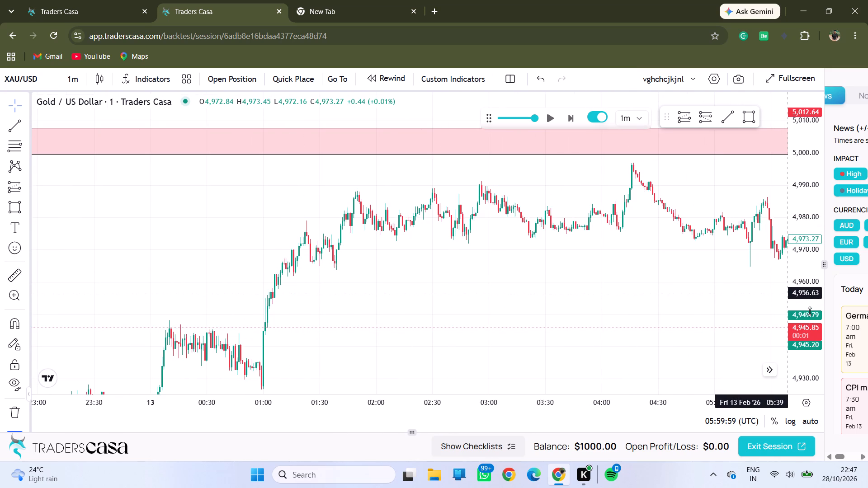
left_click_drag(810, 311, 831, 61)
left_click_drag(420, 169, 453, 241)
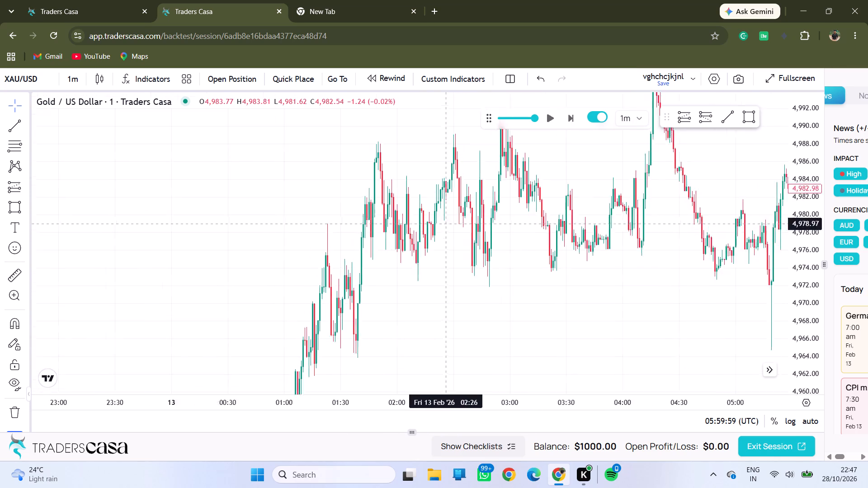
left_click_drag(453, 241, 462, 267)
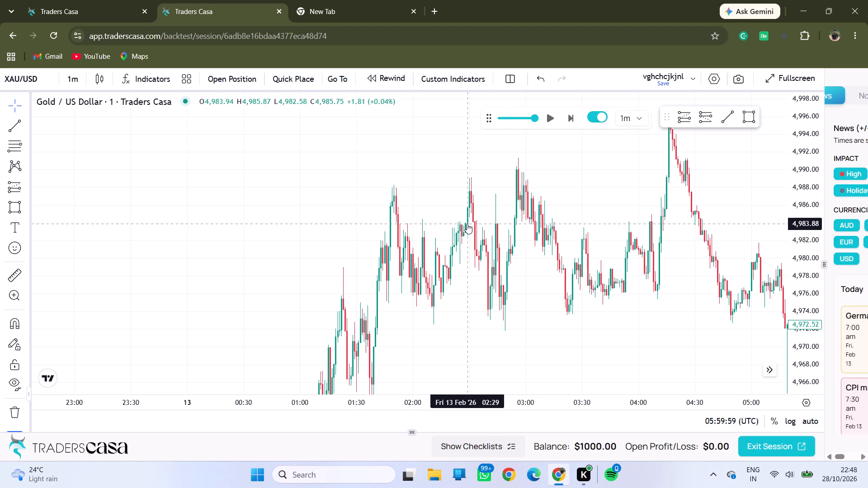
left_click_drag(522, 190, 517, 206)
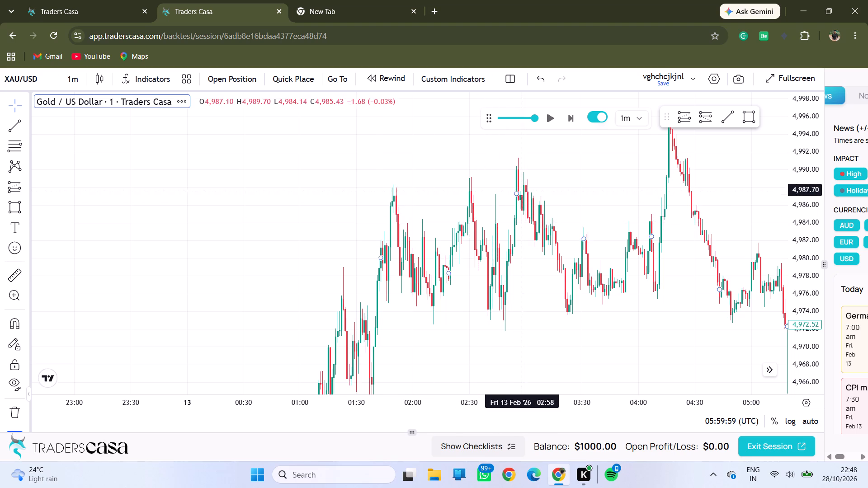
left_click_drag(517, 206, 742, 264)
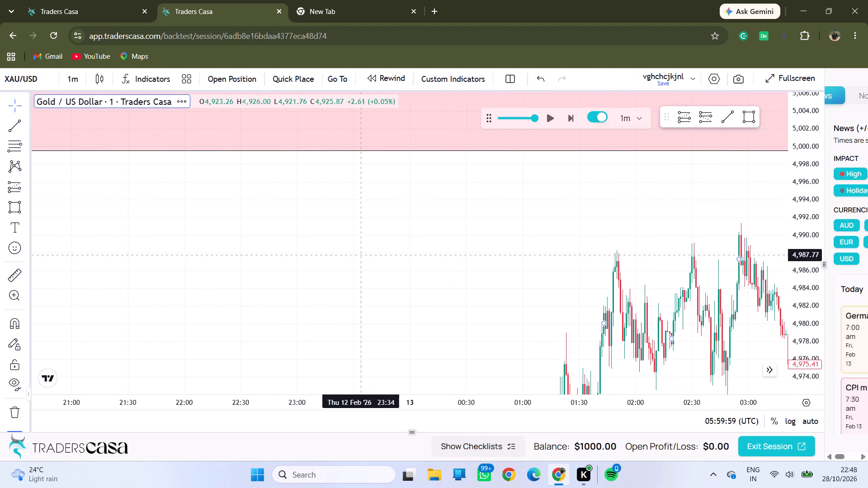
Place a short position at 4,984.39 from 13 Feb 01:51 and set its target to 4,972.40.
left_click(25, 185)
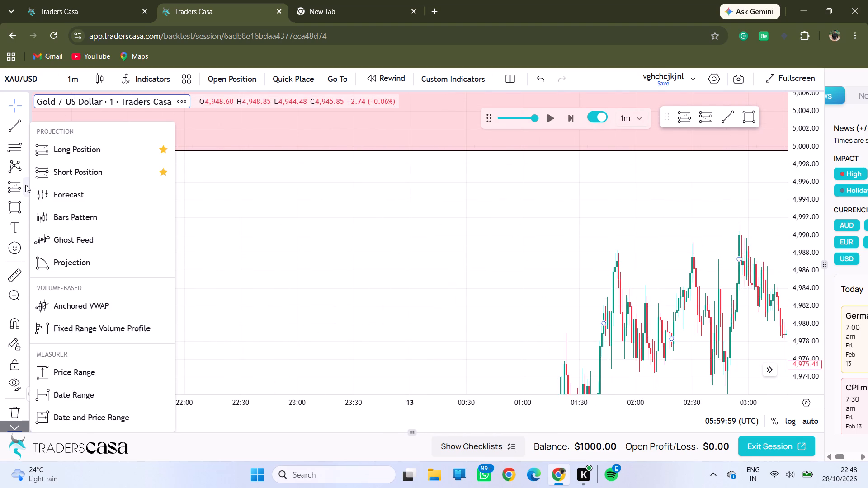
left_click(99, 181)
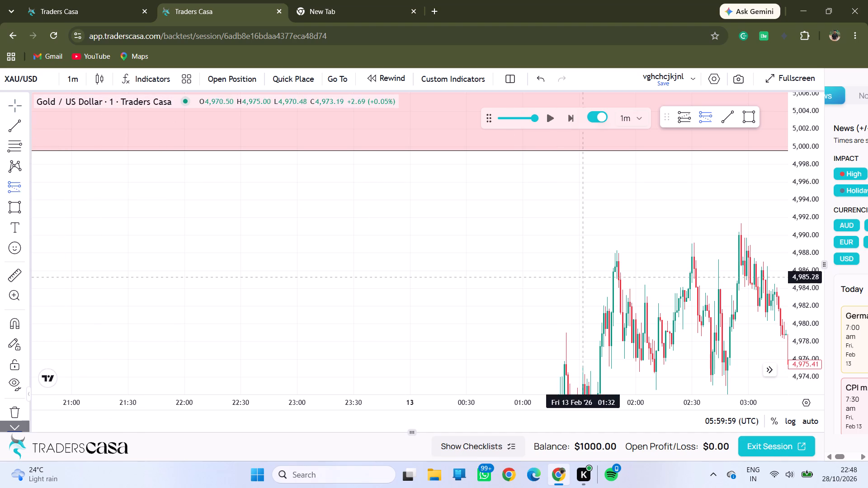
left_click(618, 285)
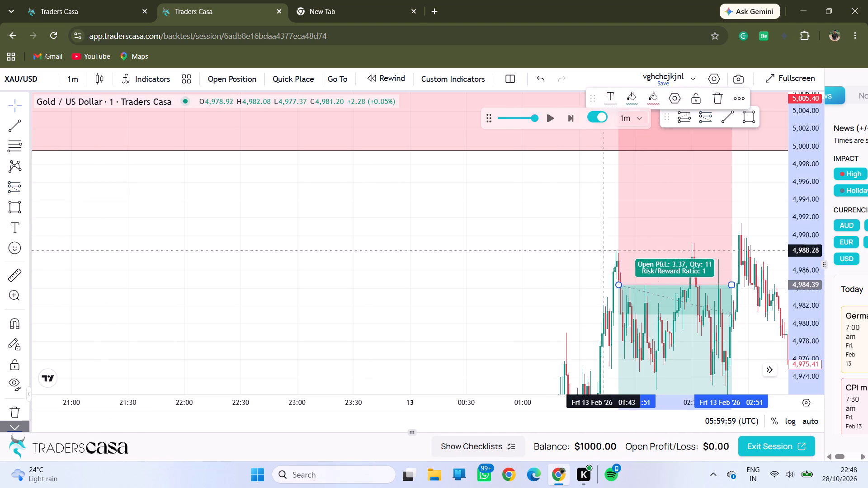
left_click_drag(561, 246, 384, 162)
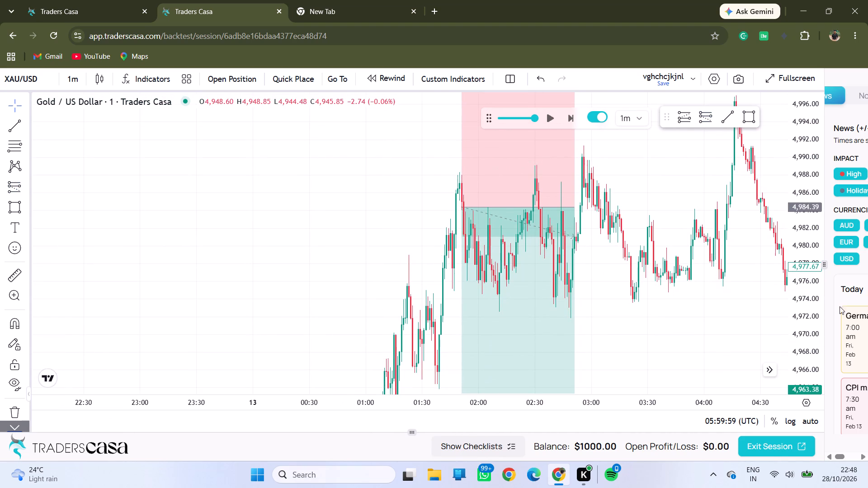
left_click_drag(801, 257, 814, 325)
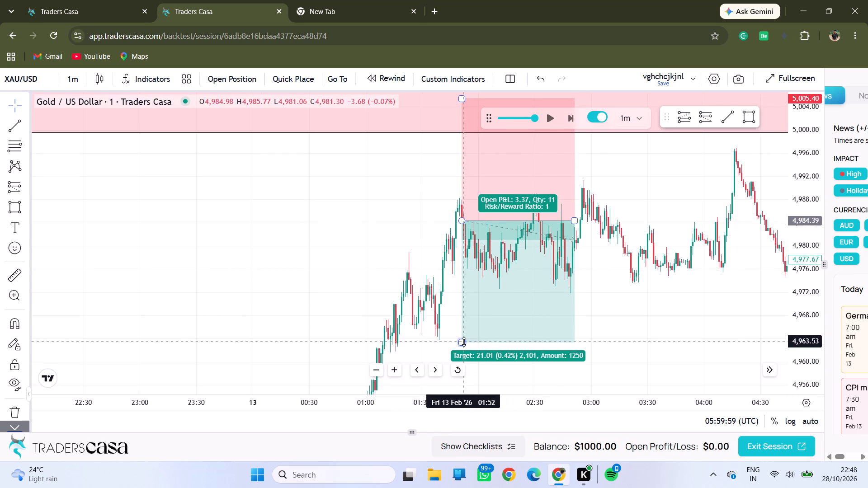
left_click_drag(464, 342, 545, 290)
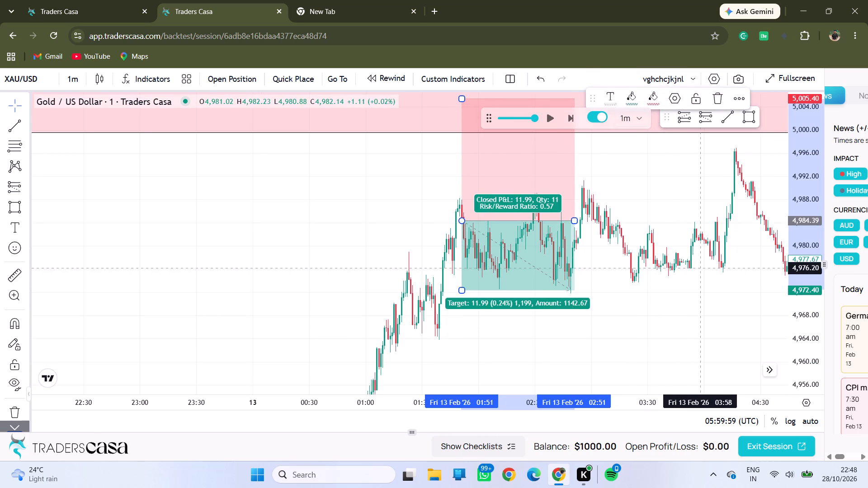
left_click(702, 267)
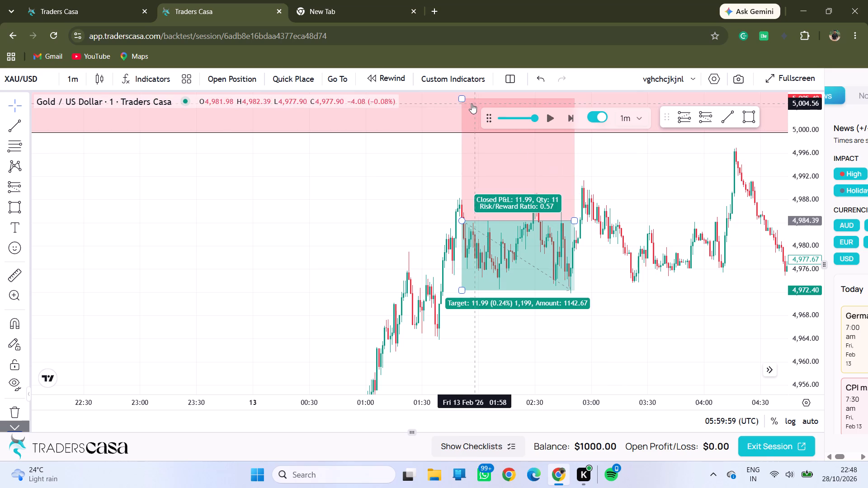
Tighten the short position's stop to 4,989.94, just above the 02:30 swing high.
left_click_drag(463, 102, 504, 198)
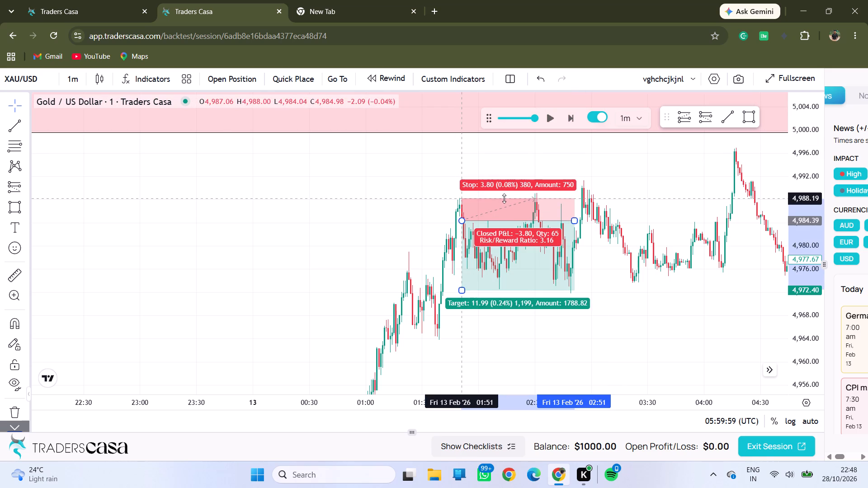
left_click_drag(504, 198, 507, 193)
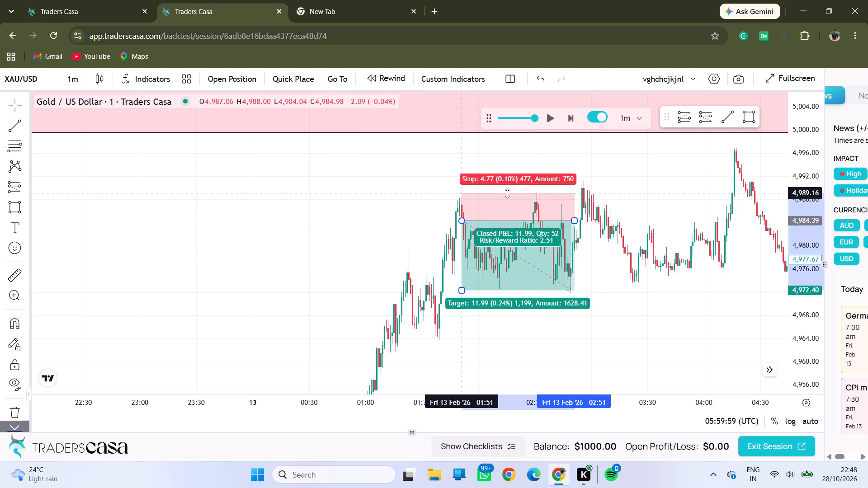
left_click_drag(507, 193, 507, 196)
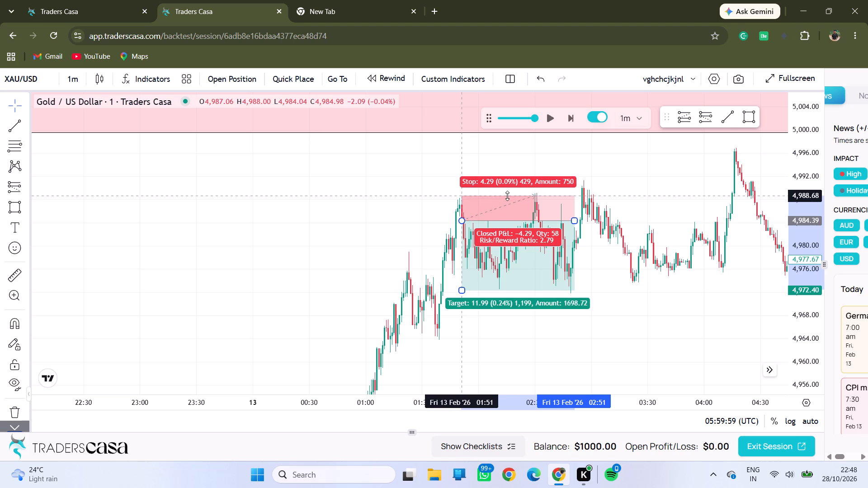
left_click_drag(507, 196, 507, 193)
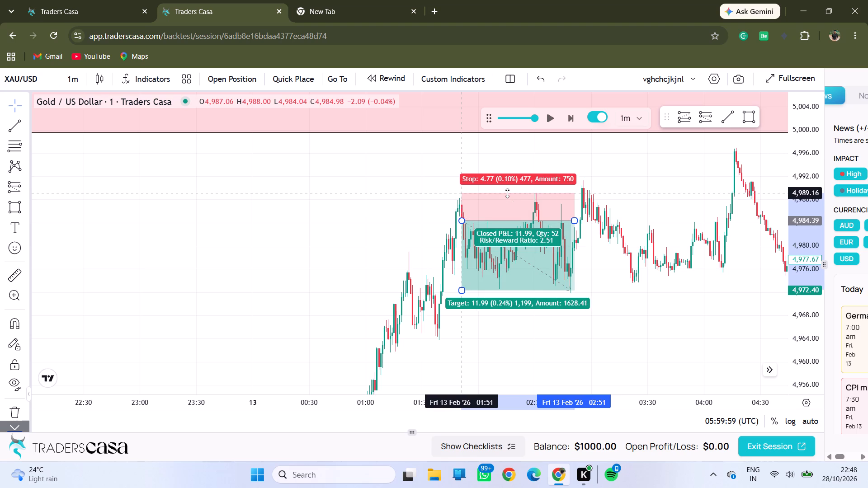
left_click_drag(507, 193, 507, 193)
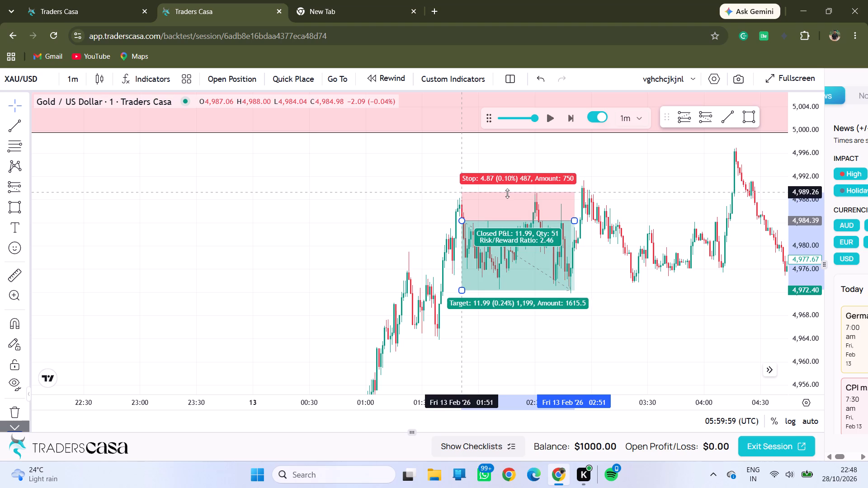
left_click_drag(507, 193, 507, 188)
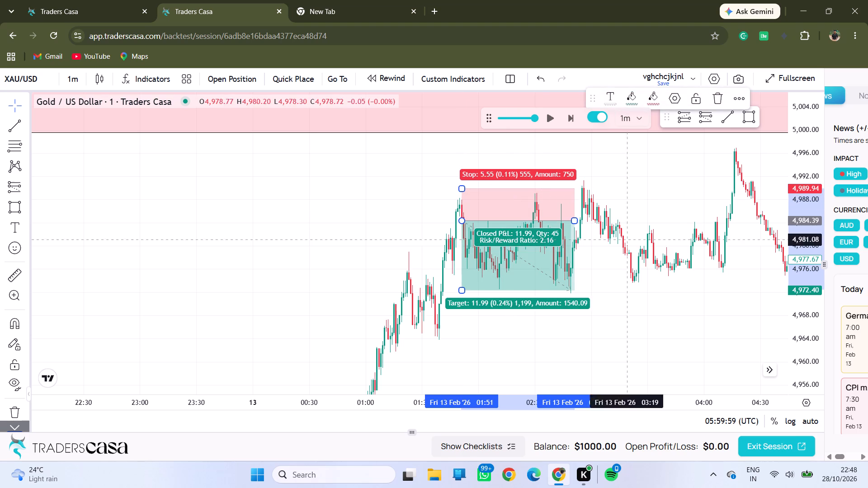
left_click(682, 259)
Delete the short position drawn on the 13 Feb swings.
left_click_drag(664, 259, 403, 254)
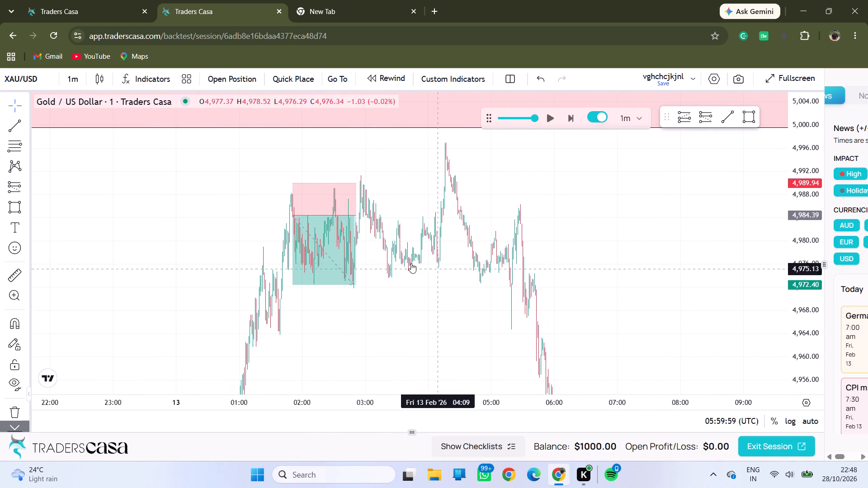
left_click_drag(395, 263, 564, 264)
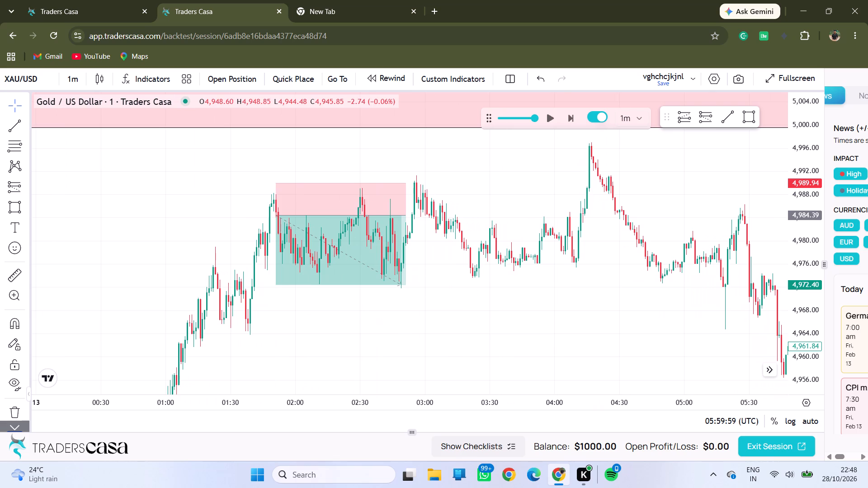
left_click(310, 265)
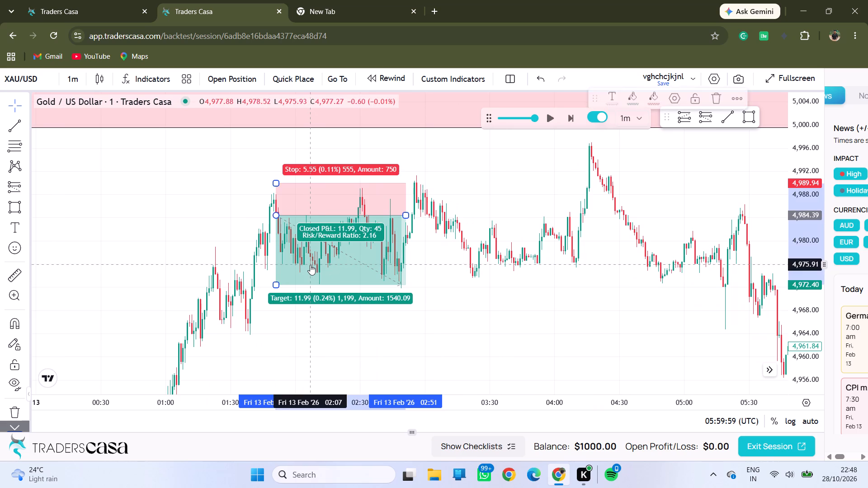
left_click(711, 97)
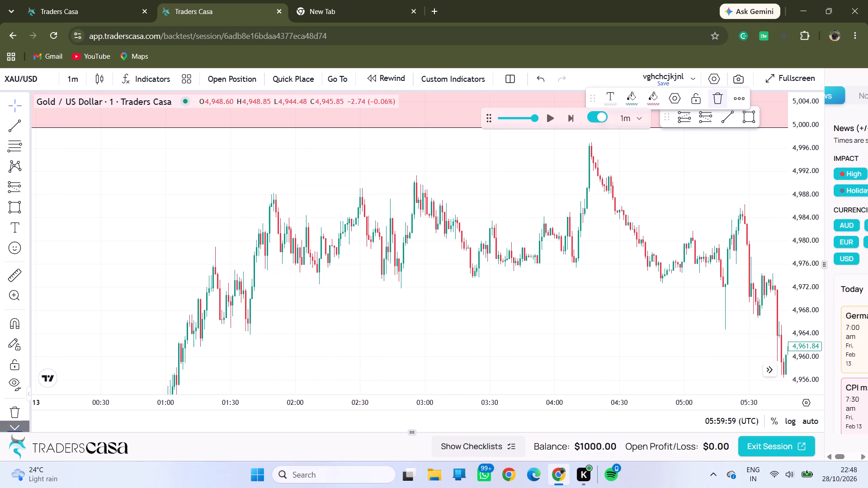
On the 1-hour chart, extend the 1hr choch line to 13 Feb 07:00, keeping it level at 4,987.30.
left_click_drag(359, 279, 408, 218)
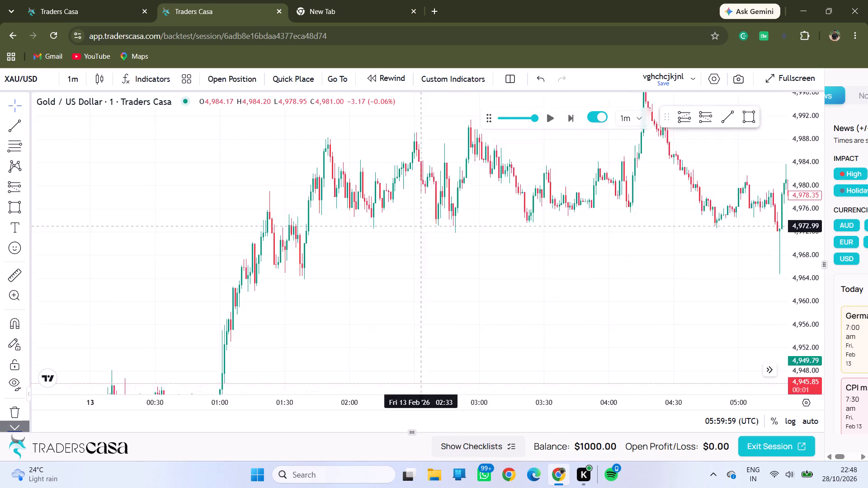
left_click_drag(408, 218, 406, 218)
left_click(74, 77)
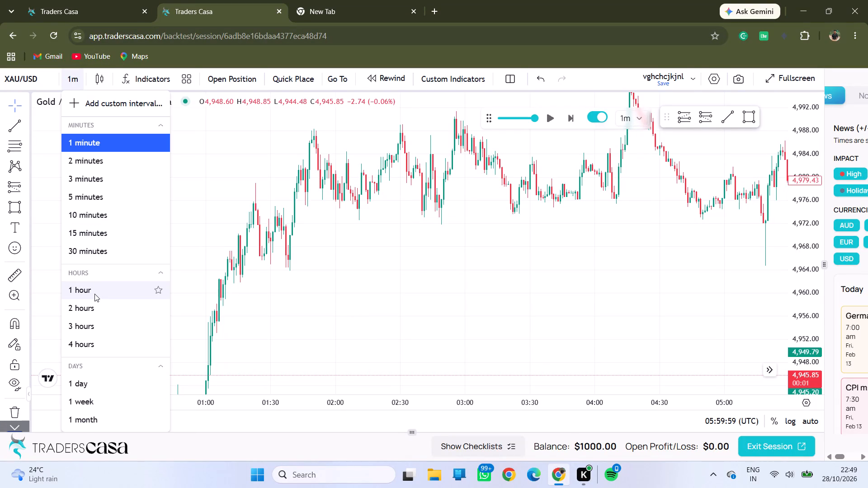
left_click(94, 294)
left_click_drag(803, 239, 803, 244)
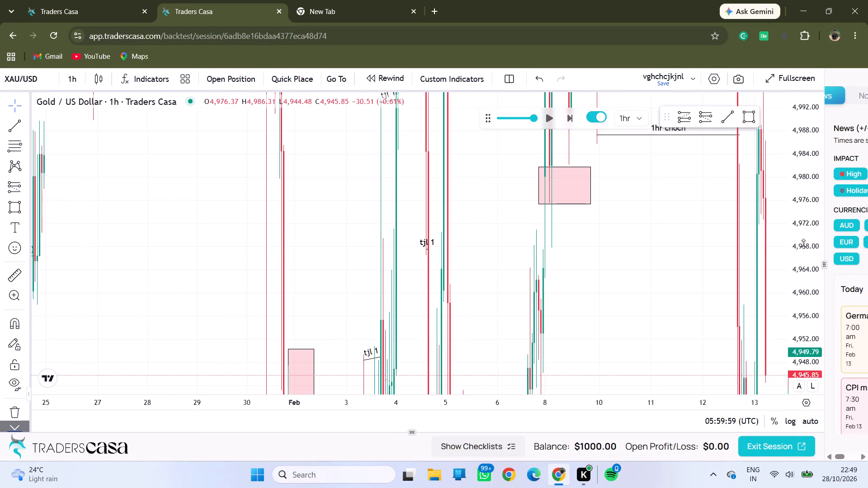
left_click_drag(803, 244, 808, 396)
left_click_drag(729, 235, 498, 267)
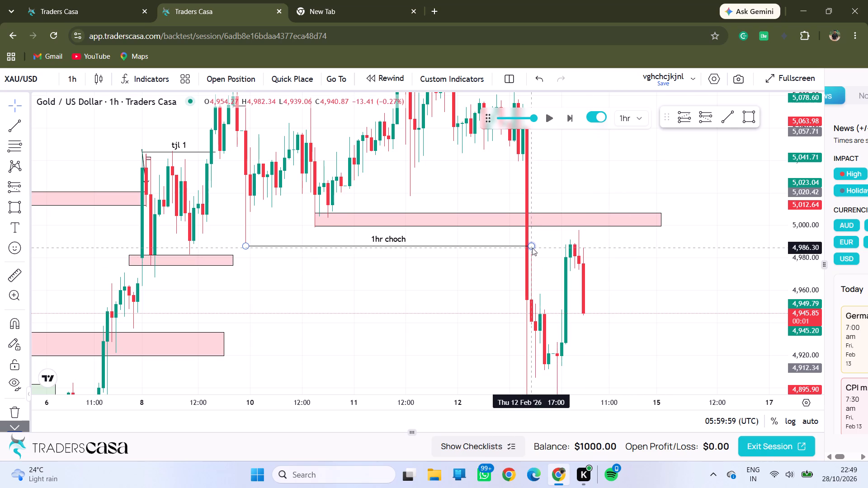
left_click_drag(532, 248, 592, 244)
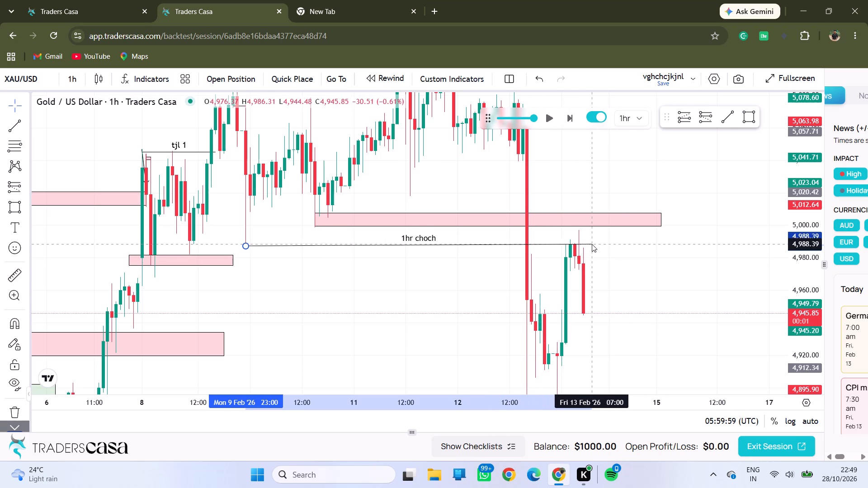
left_click_drag(592, 244, 592, 247)
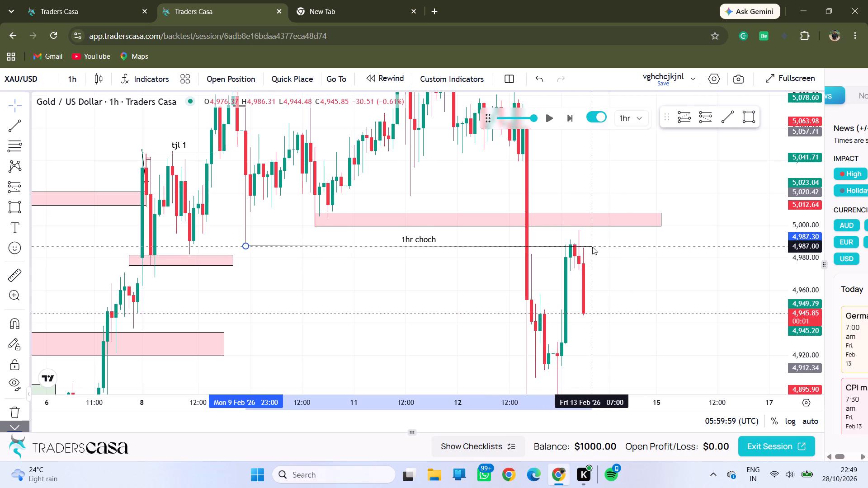
left_click_drag(592, 247, 592, 246)
left_click(592, 246)
Switch to the 15-minute chart and examine the 13 Feb retracement against the extended 1hr choch line and the pink zone.
left_click_drag(519, 269, 500, 258)
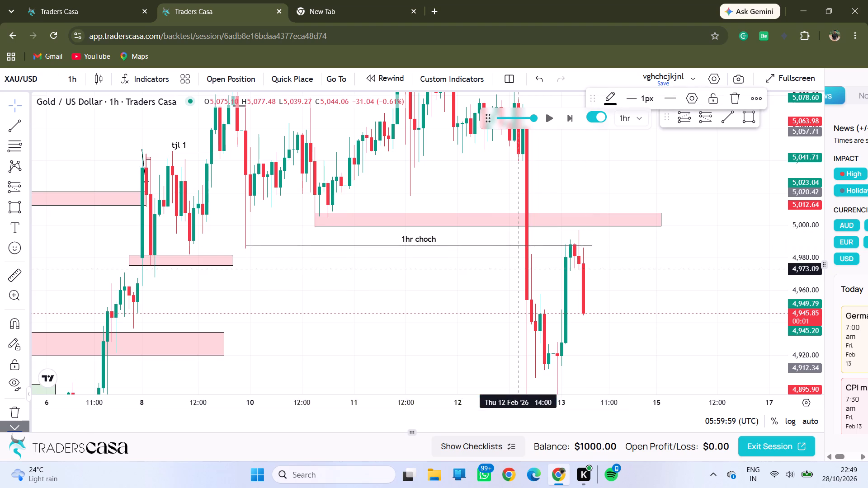
left_click_drag(500, 258, 270, 154)
left_click(74, 81)
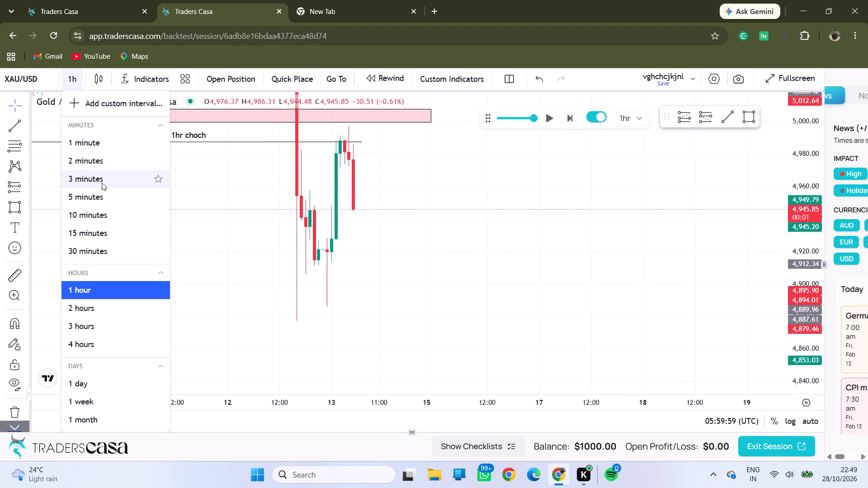
left_click(108, 231)
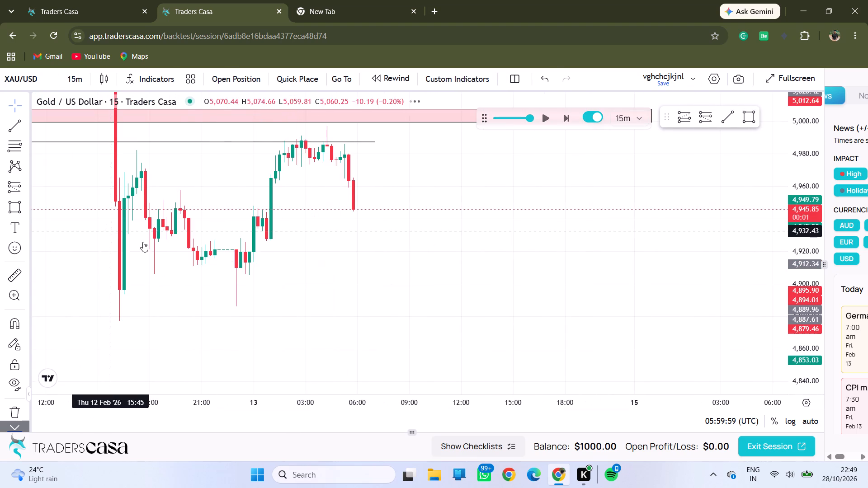
left_click_drag(324, 219, 441, 299)
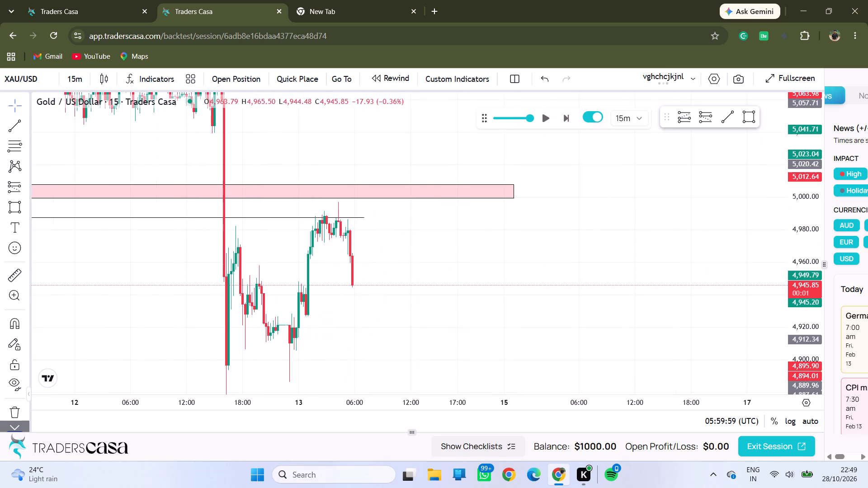
left_click_drag(358, 280, 753, 295)
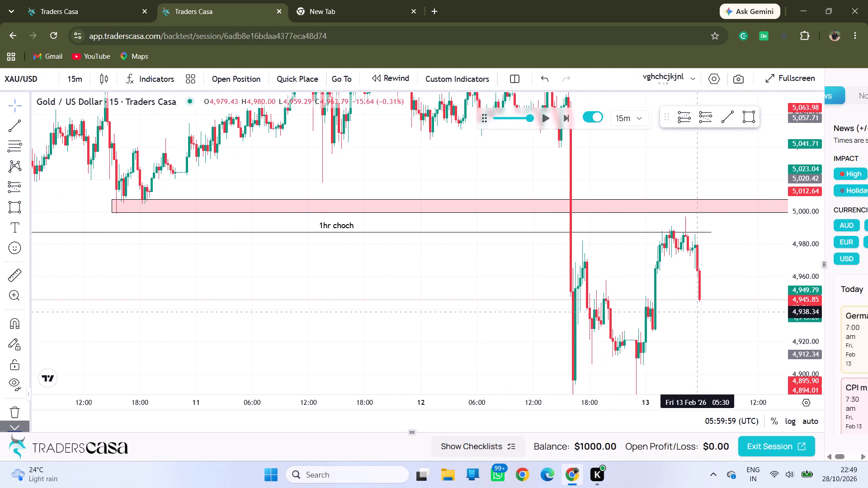
left_click_drag(717, 313, 624, 317)
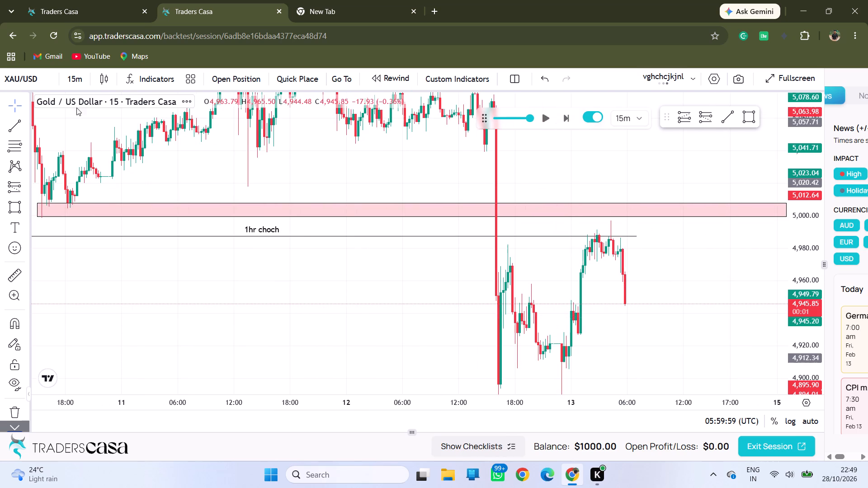
Switch to the 1-minute chart and examine the 13 Feb swings from 01:00 to 06:00 around the 1hr choch line.
left_click(74, 74)
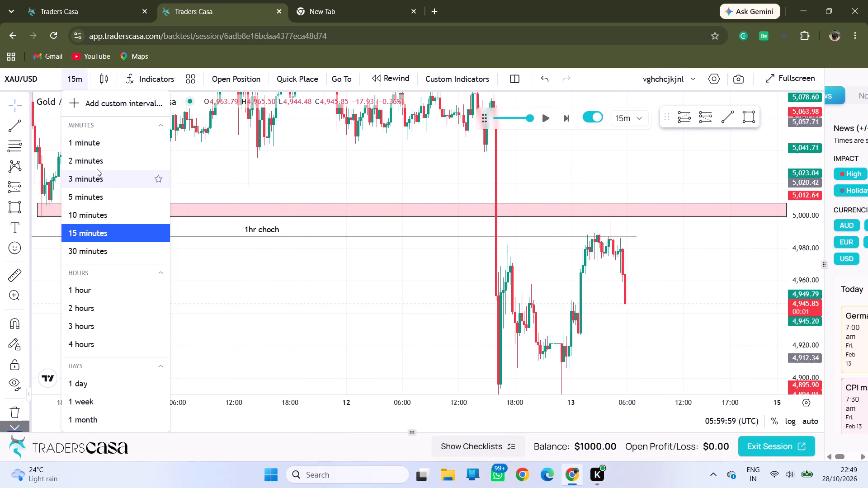
left_click(104, 150)
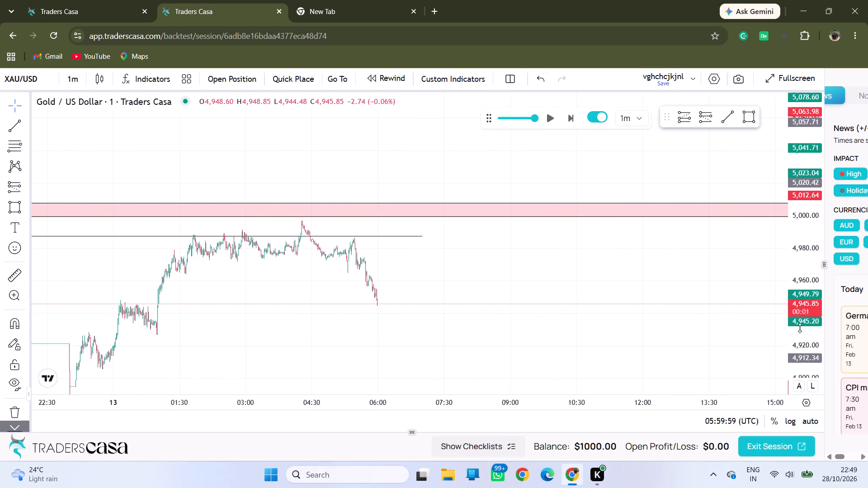
left_click_drag(800, 329, 761, 0)
left_click_drag(293, 231, 519, 220)
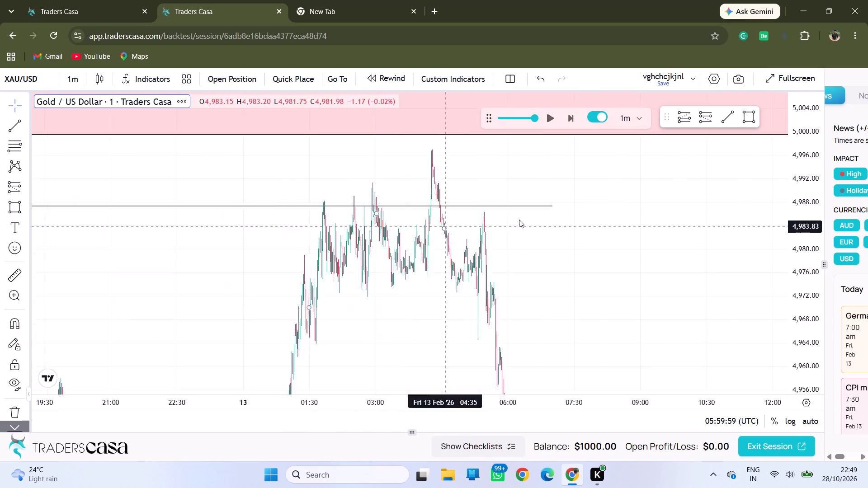
left_click_drag(519, 220, 528, 220)
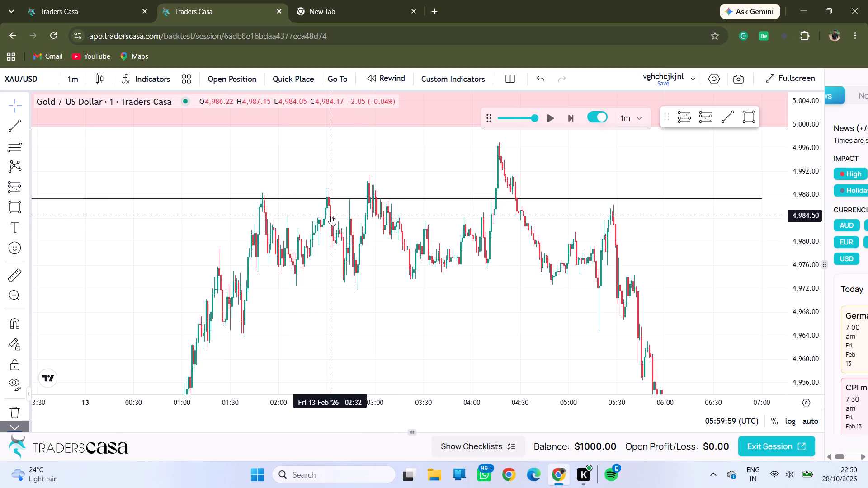
left_click_drag(331, 216, 294, 216)
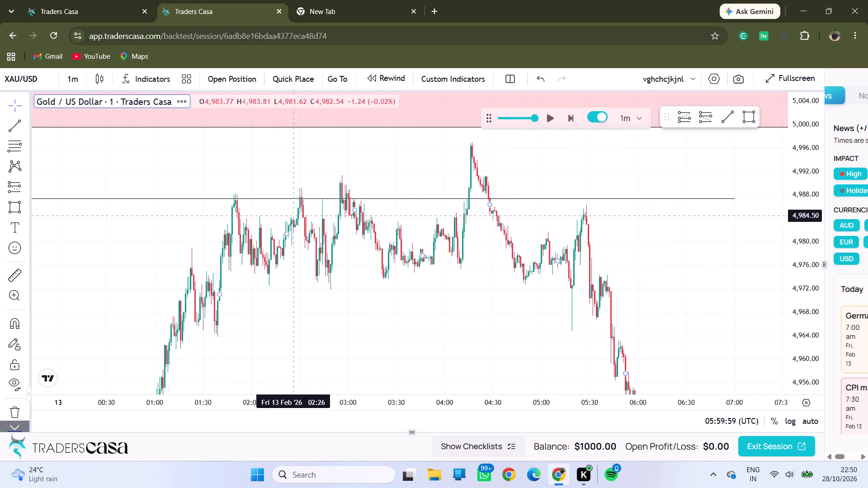
left_click_drag(483, 229, 365, 209)
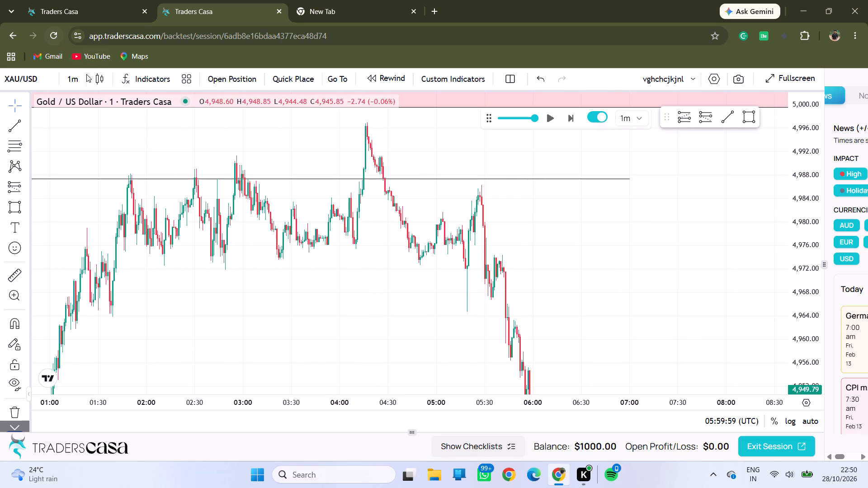
Switch to the 1-hour chart and examine the 4 to 13 Feb structure around the 1hr choch line and the marked zones.
left_click(76, 87)
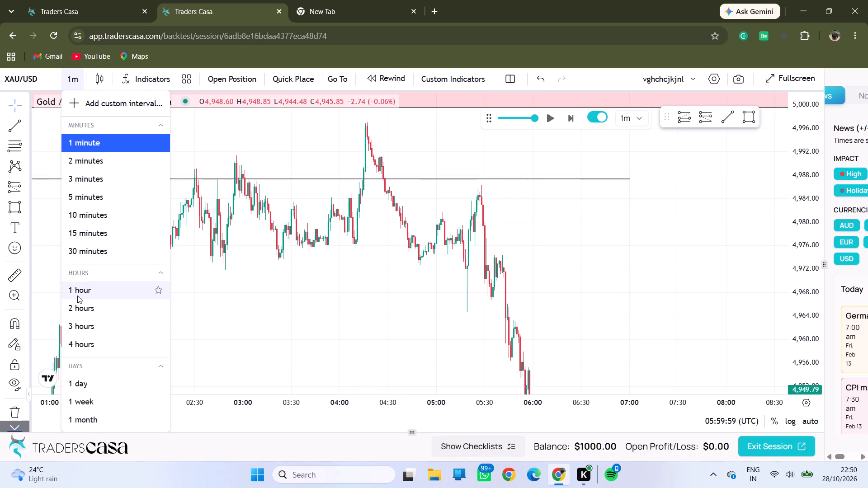
left_click(84, 291)
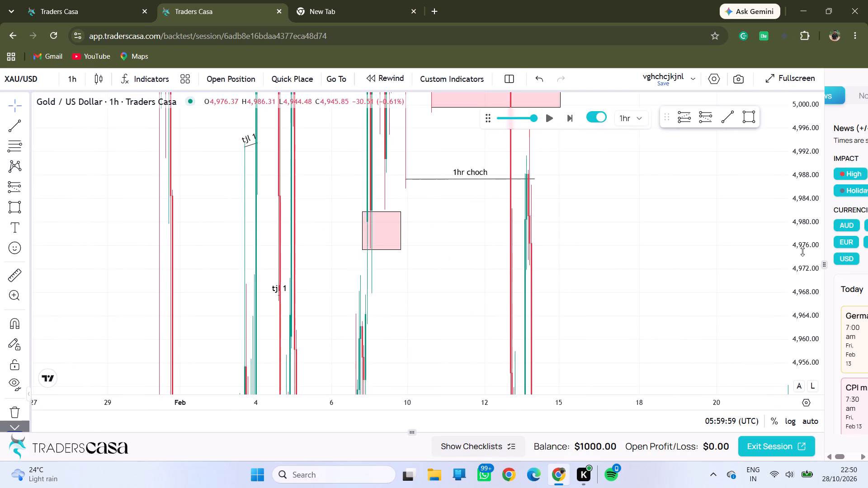
left_click_drag(802, 251, 829, 416)
left_click_drag(735, 310, 642, 279)
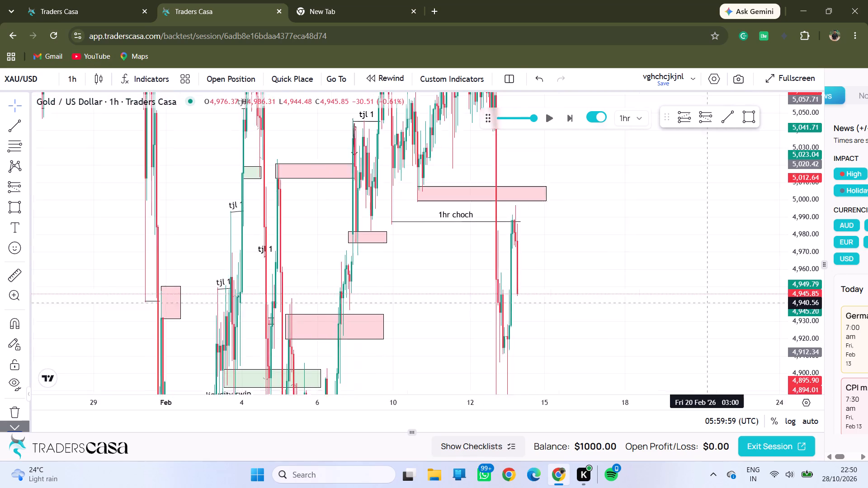
left_click_drag(642, 279, 582, 256)
left_click_drag(400, 231, 418, 281)
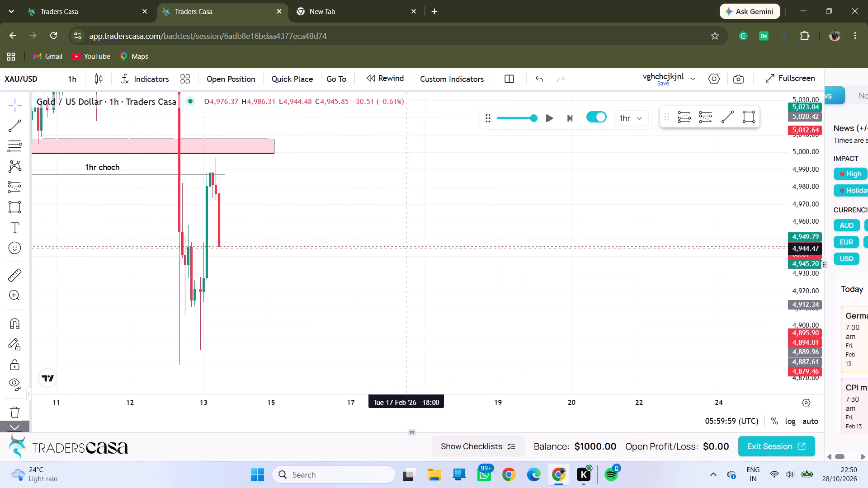
left_click_drag(418, 281, 756, 420)
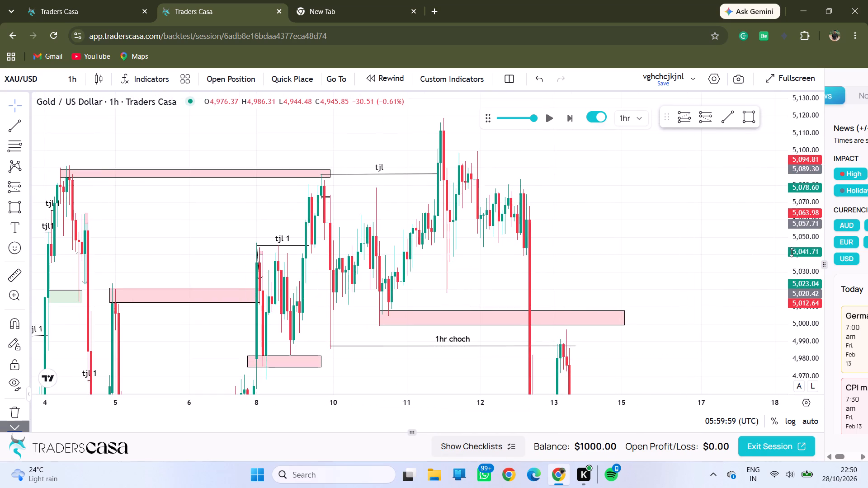
left_click_drag(806, 222, 806, 338)
left_click_drag(664, 337, 600, 294)
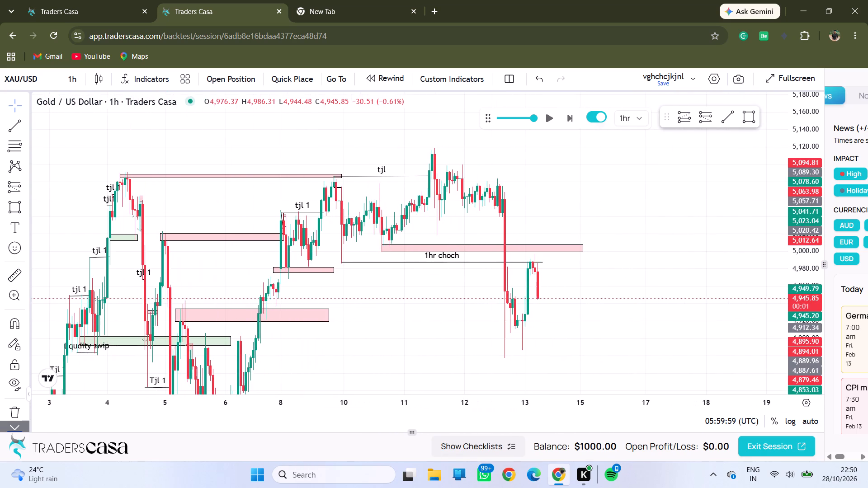
left_click_drag(595, 288, 555, 221)
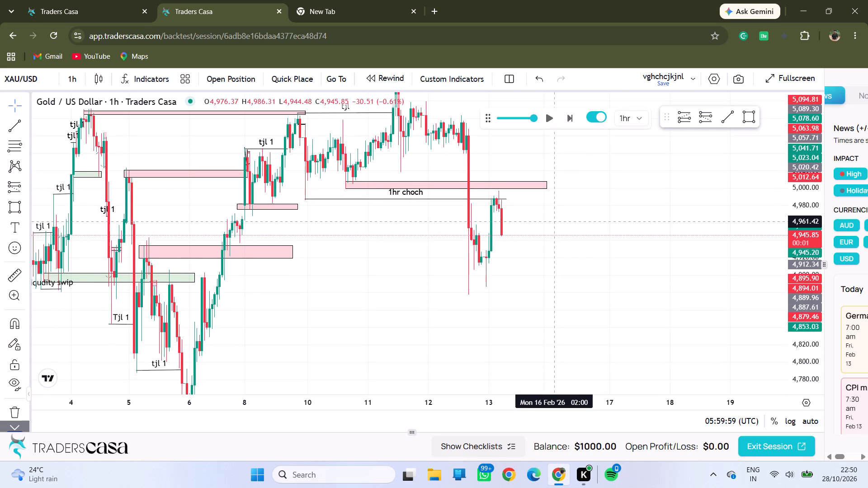
left_click_drag(555, 221, 557, 260)
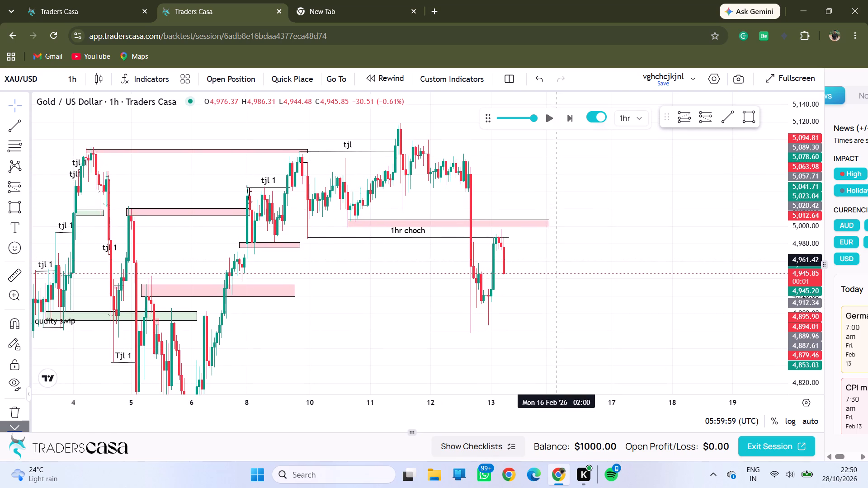
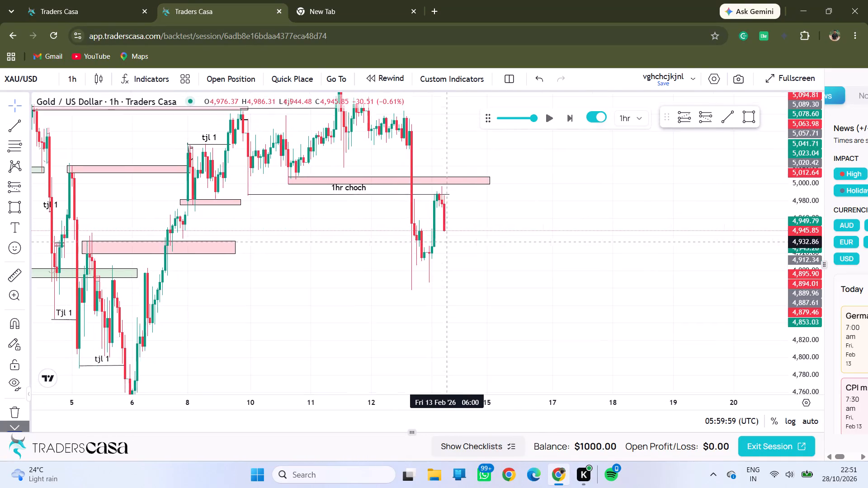
Replay the 1-hour chart forward from 13 Feb to 17 Feb 18:59, pausing along the way to check price action.
left_click_drag(446, 311, 400, 296)
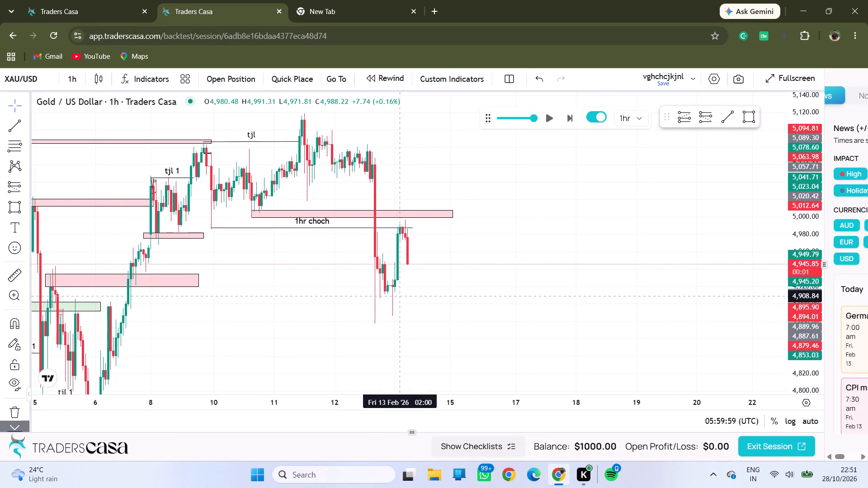
left_click(546, 117)
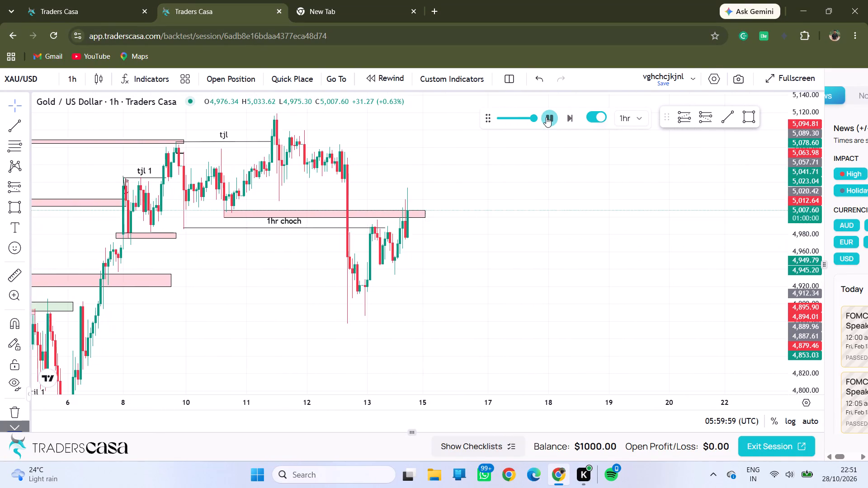
left_click_drag(491, 171, 508, 202)
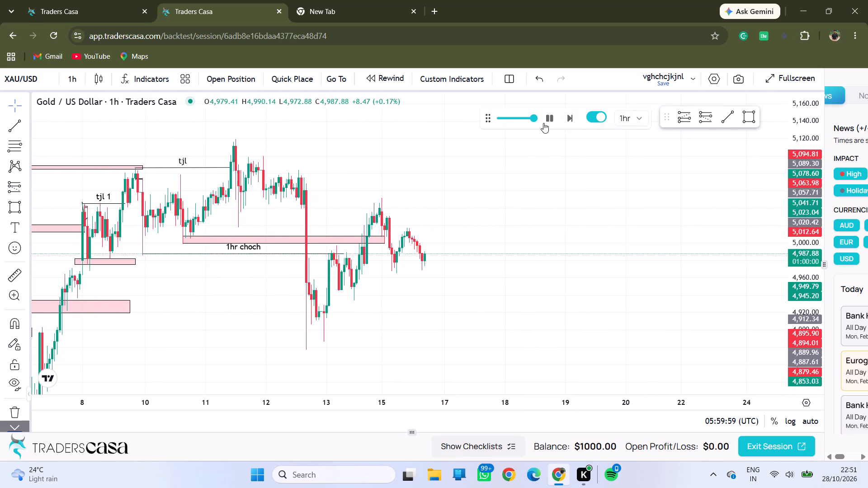
left_click(547, 121)
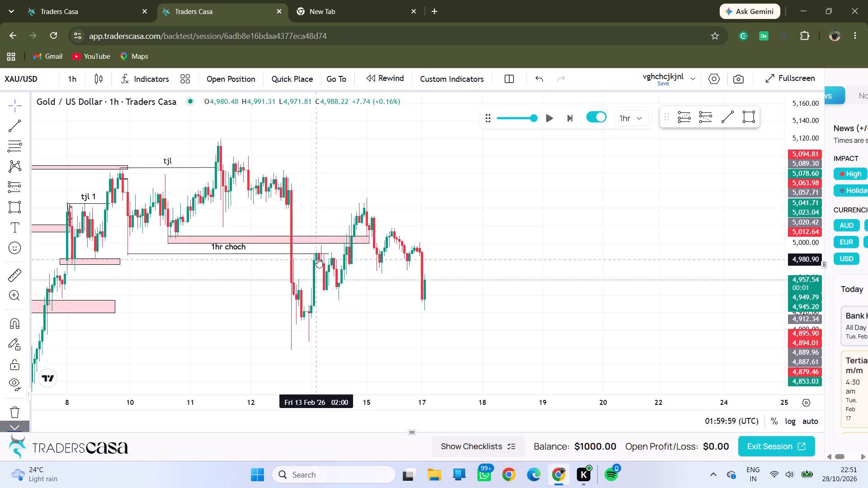
left_click_drag(402, 284, 433, 253)
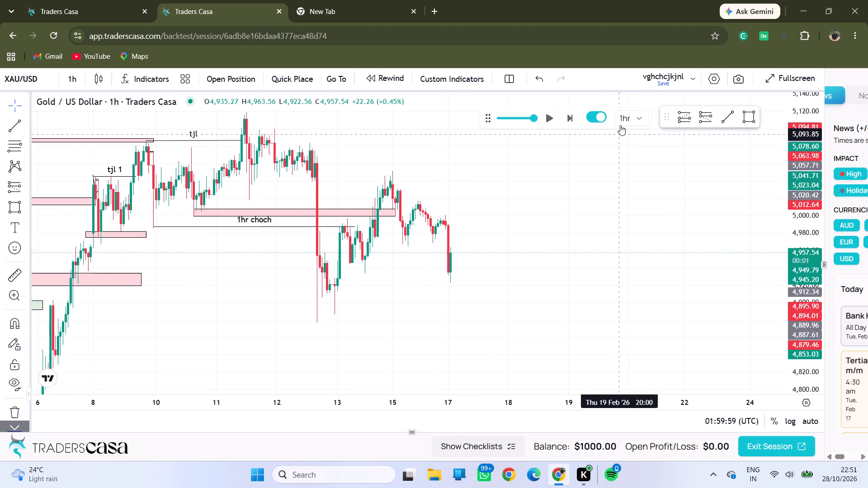
left_click(551, 118)
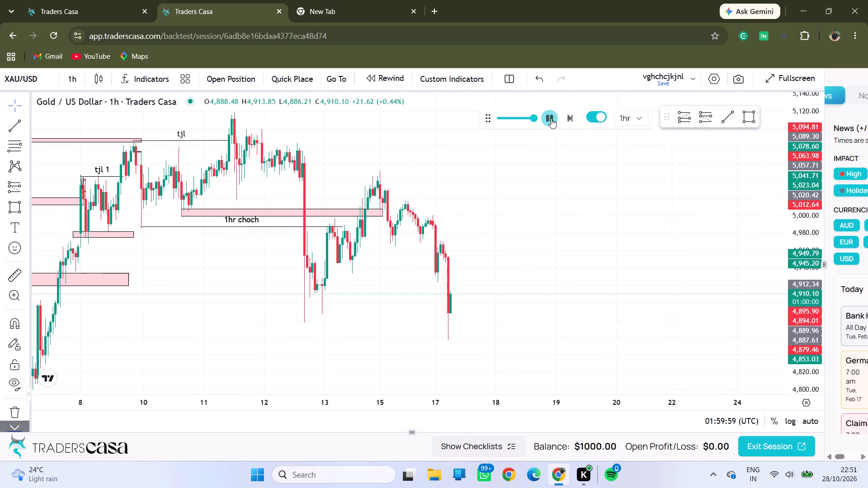
left_click(551, 118)
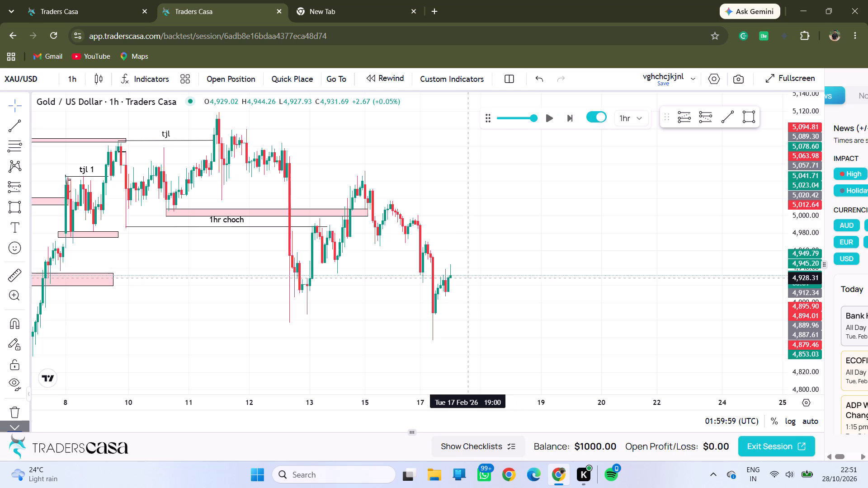
left_click(549, 119)
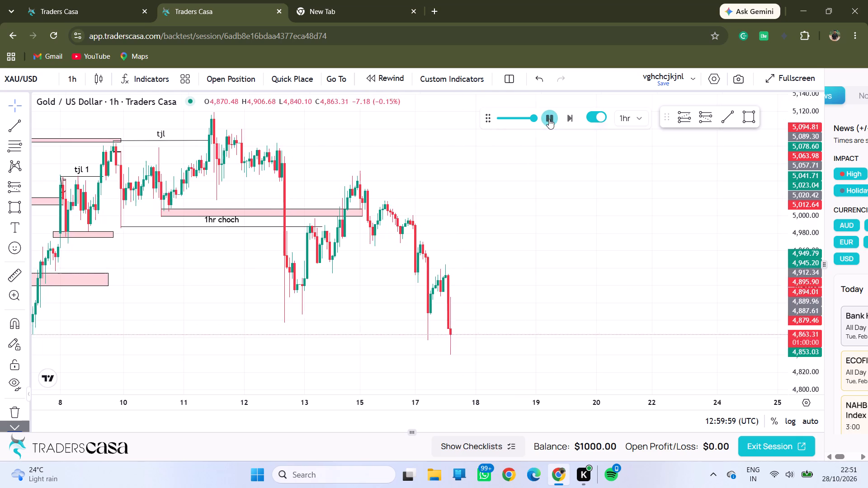
left_click(549, 119)
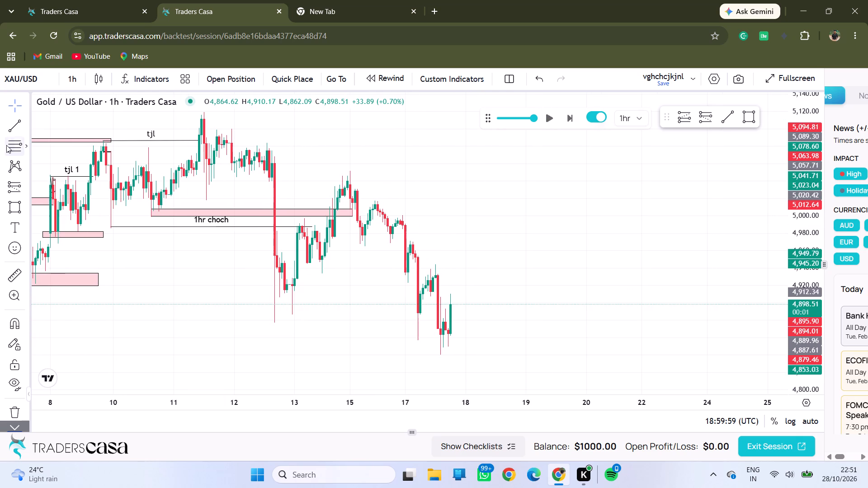
Draw a nearly level trend line from the 12 Feb 16:00 low at 4,878.33 to 17 Feb 16:00, labelled "tjl 1".
left_click(6, 125)
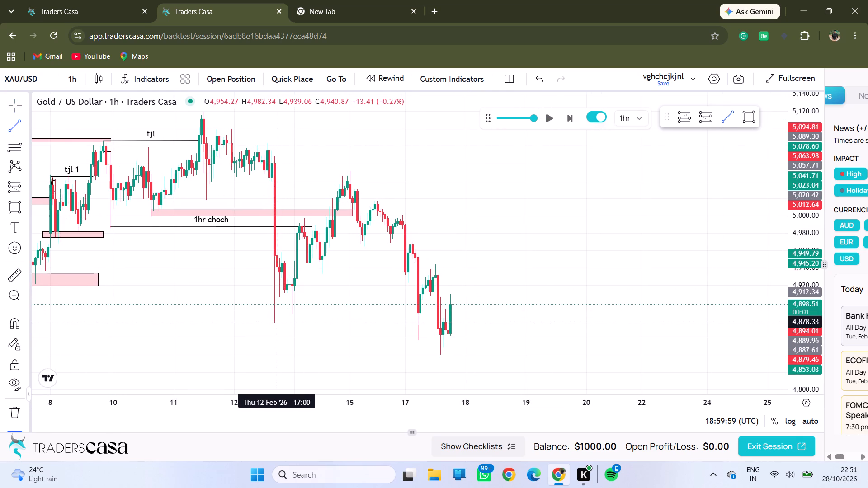
left_click(274, 322)
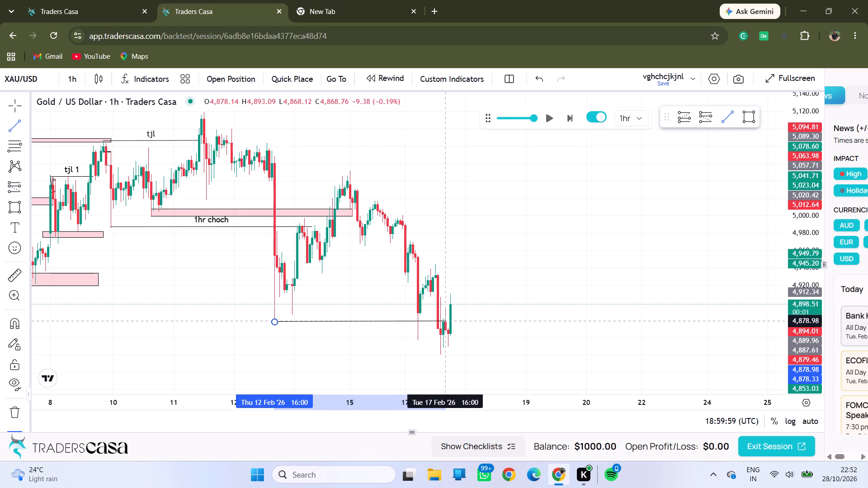
left_click(446, 321)
left_click(361, 316)
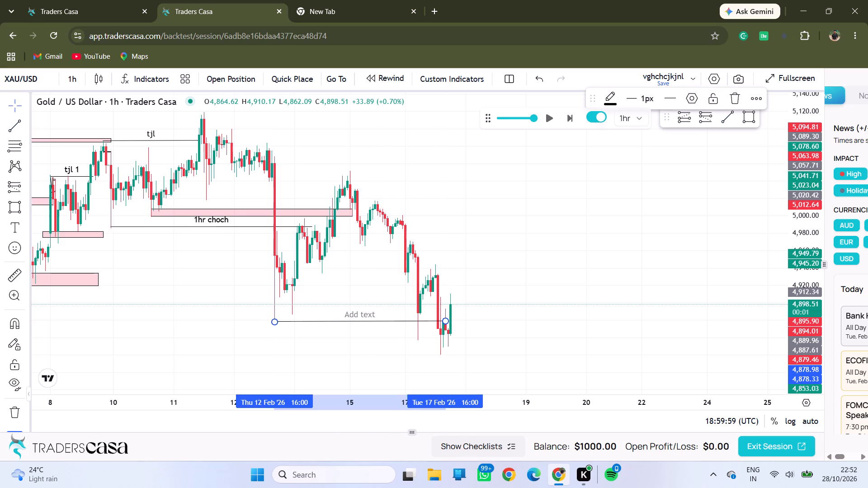
type("tjl")
key("space")
type("1")
left_click(344, 286)
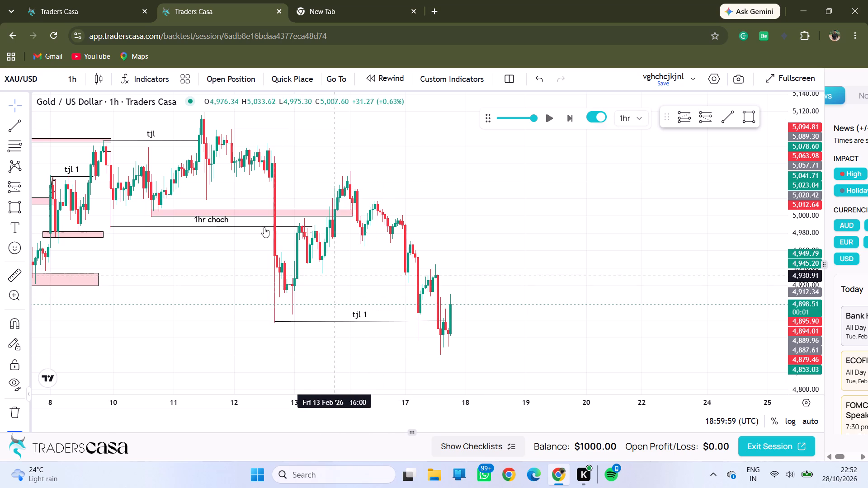
Draw a rectangle zone over the 13 Feb swing high from about 5,047.76 to 5,039.97, spanning 13 Feb 18:00 to 23 Feb 05:00.
left_click_drag(368, 272, 369, 279)
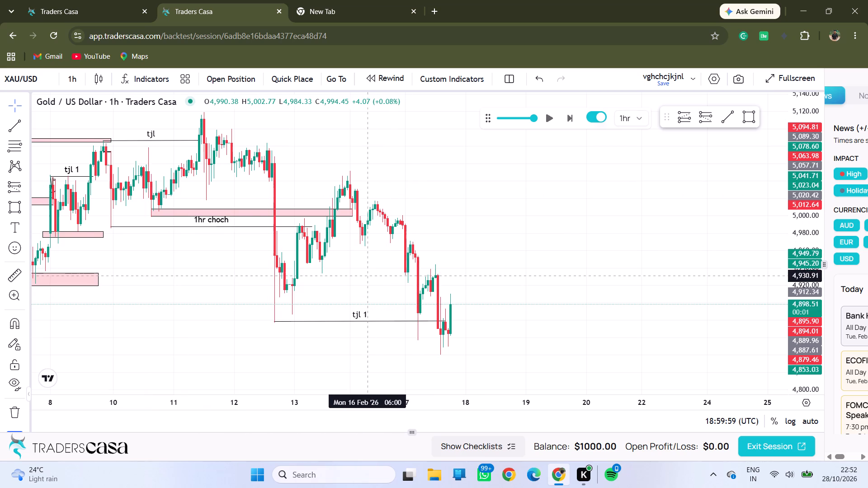
left_click_drag(369, 279, 385, 290)
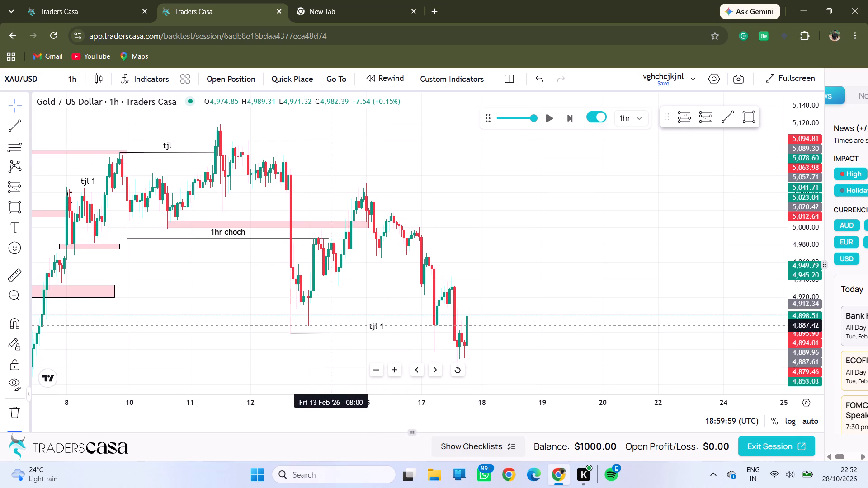
left_click_drag(353, 303, 325, 333)
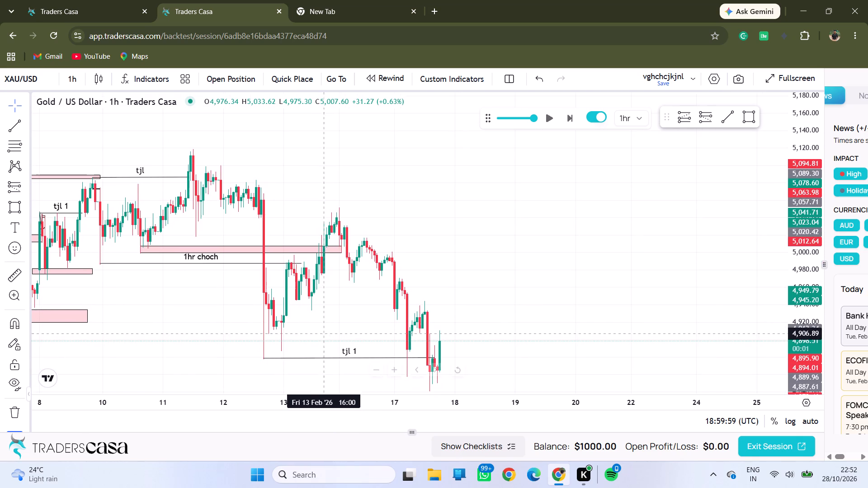
left_click(19, 210)
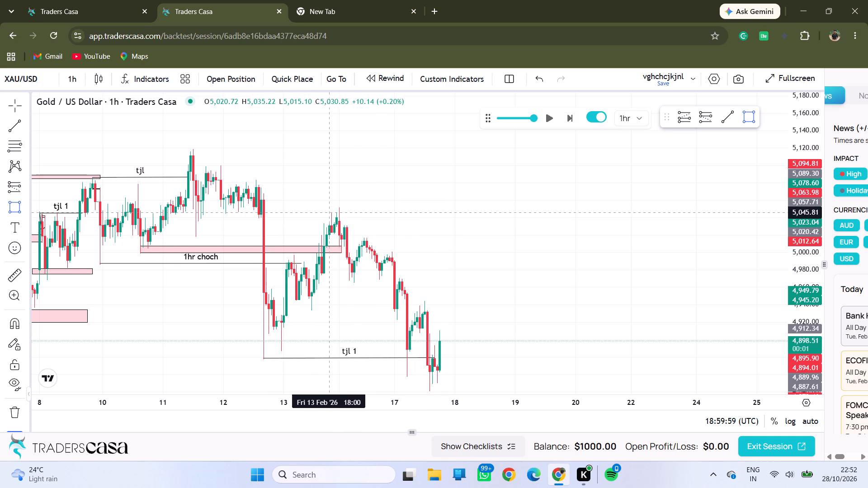
left_click_drag(330, 211, 557, 232)
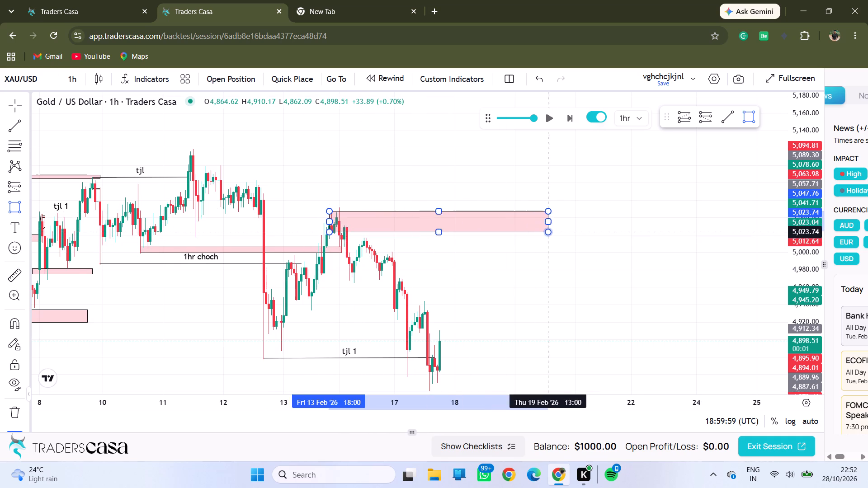
left_click_drag(557, 232, 568, 231)
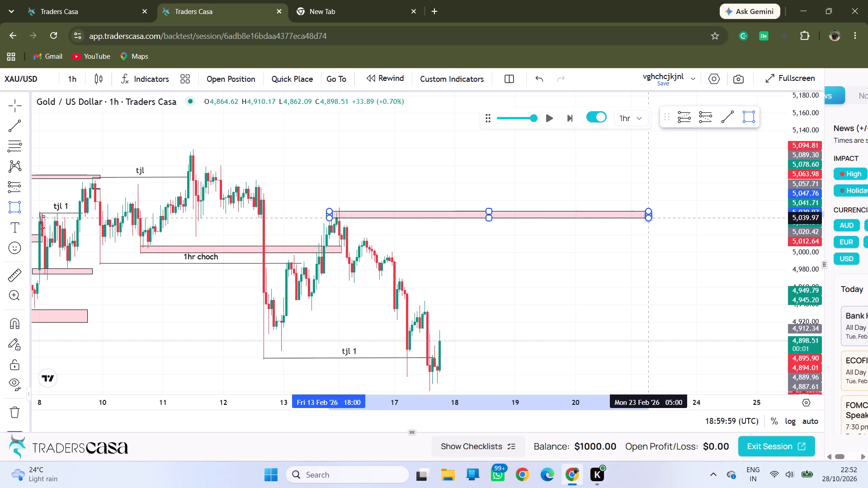
left_click(649, 218)
Replay the 1-hour chart forward to 20 Feb 17:59, past price's return to the new pink zone.
left_click_drag(644, 298, 583, 232)
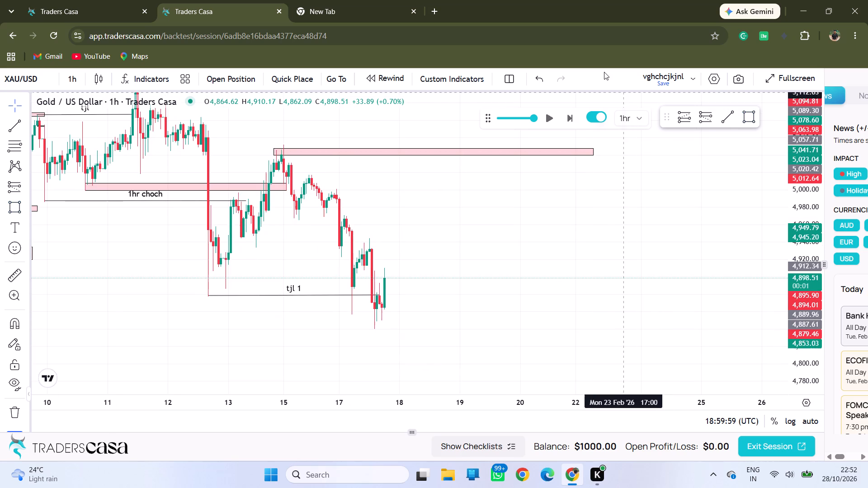
left_click(552, 117)
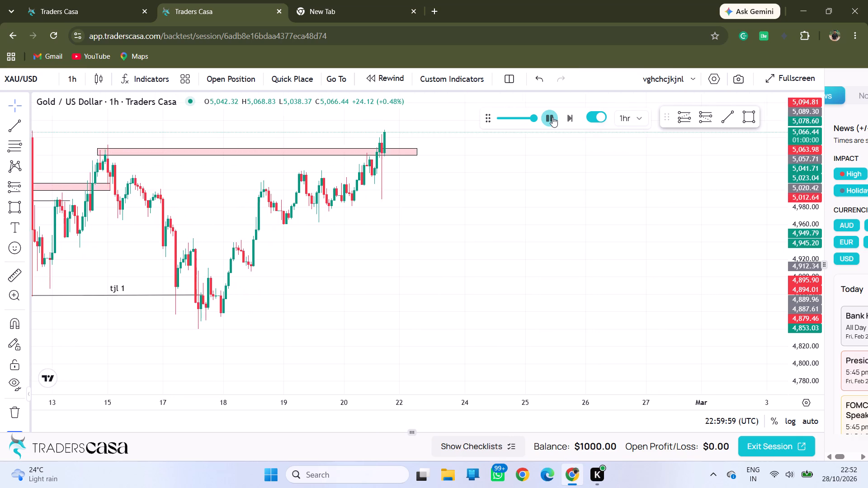
left_click(552, 117)
Switch to the 1-minute chart and examine the 20 Feb swings approaching and reacting to the pink 5,040 to 5,048 zone.
left_click_drag(446, 199, 480, 257)
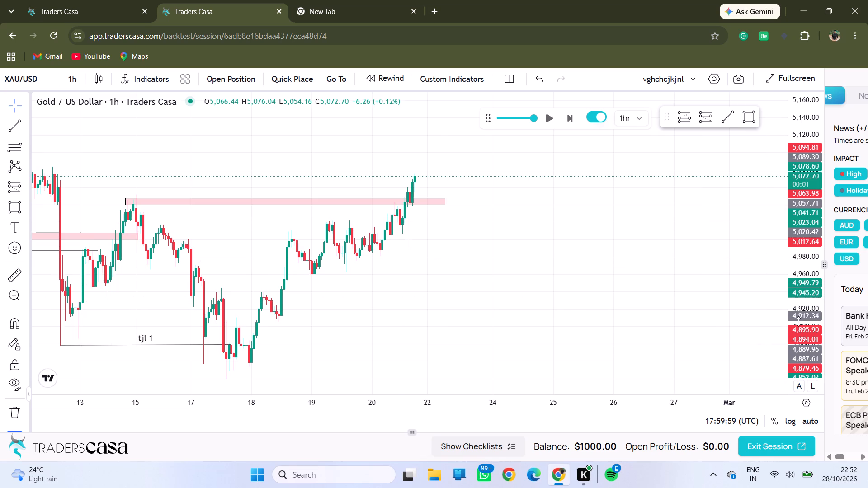
left_click_drag(802, 328, 750, 41)
left_click_drag(415, 159, 449, 248)
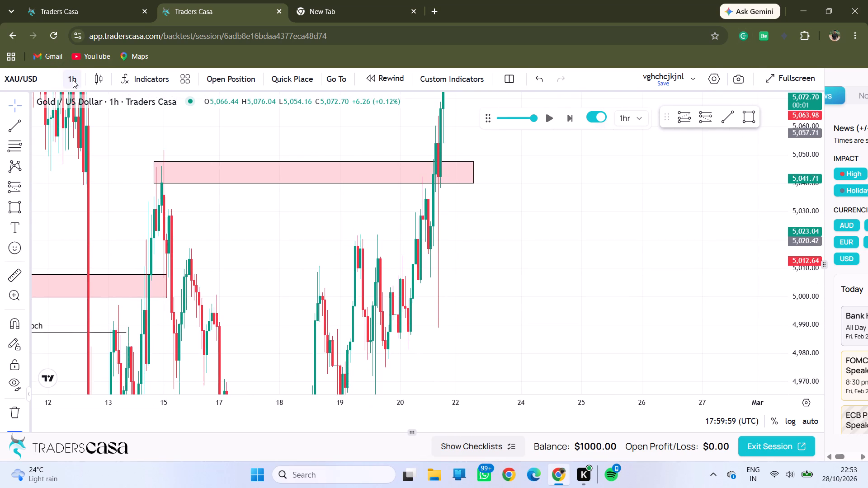
left_click(73, 80)
left_click(107, 151)
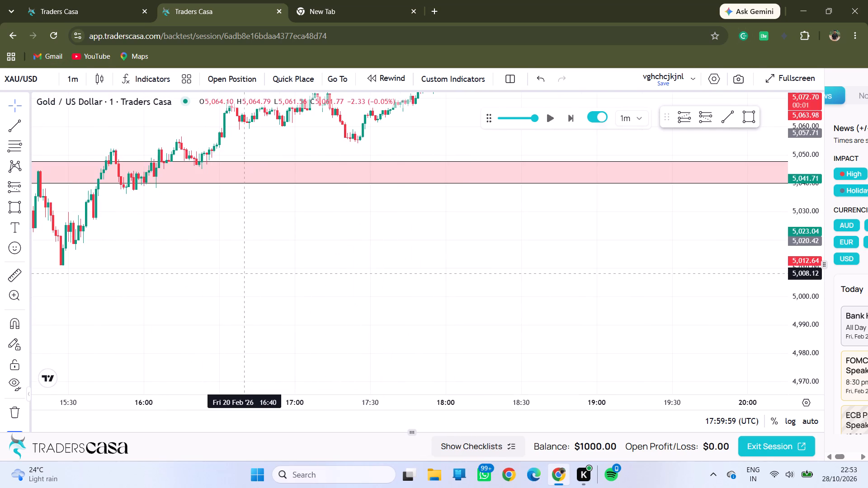
left_click_drag(245, 274, 576, 324)
left_click_drag(369, 306, 731, 267)
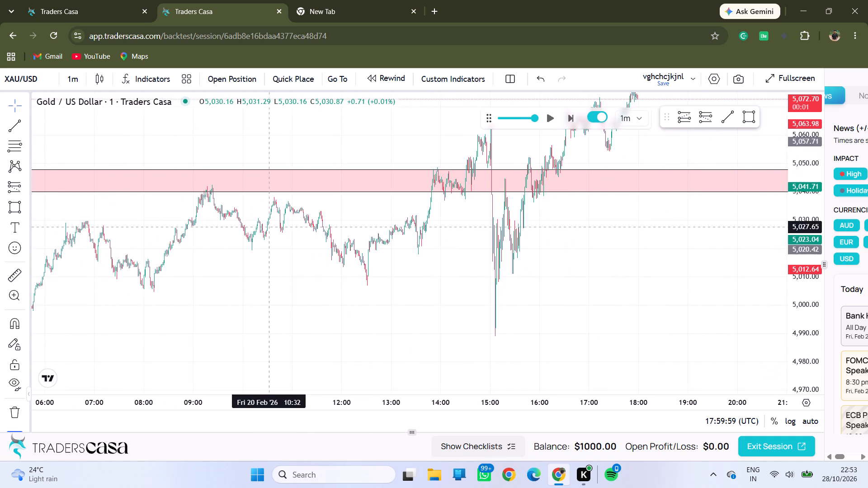
left_click_drag(269, 227, 507, 239)
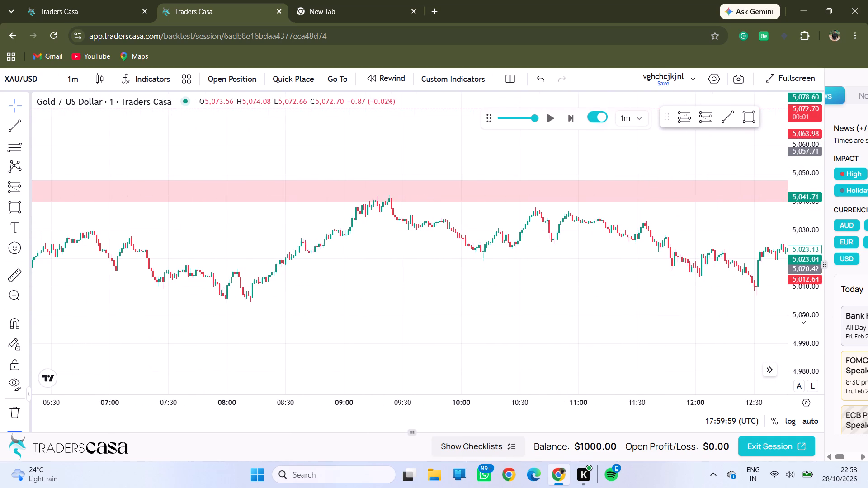
left_click_drag(803, 318, 741, 59)
left_click_drag(474, 217, 443, 275)
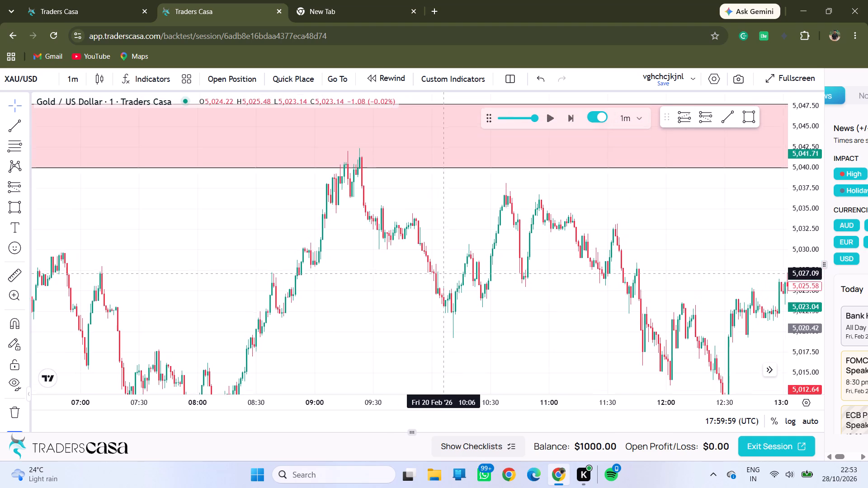
left_click_drag(443, 275, 442, 277)
left_click_drag(278, 265, 410, 246)
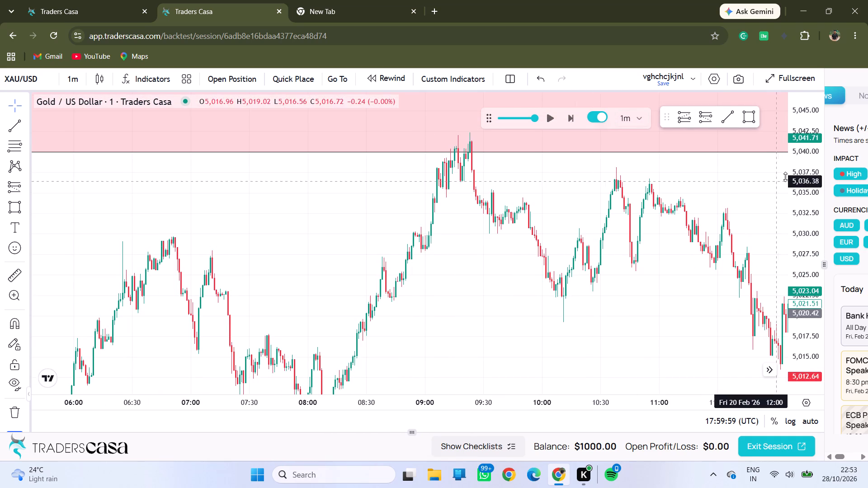
left_click_drag(801, 153, 808, 243)
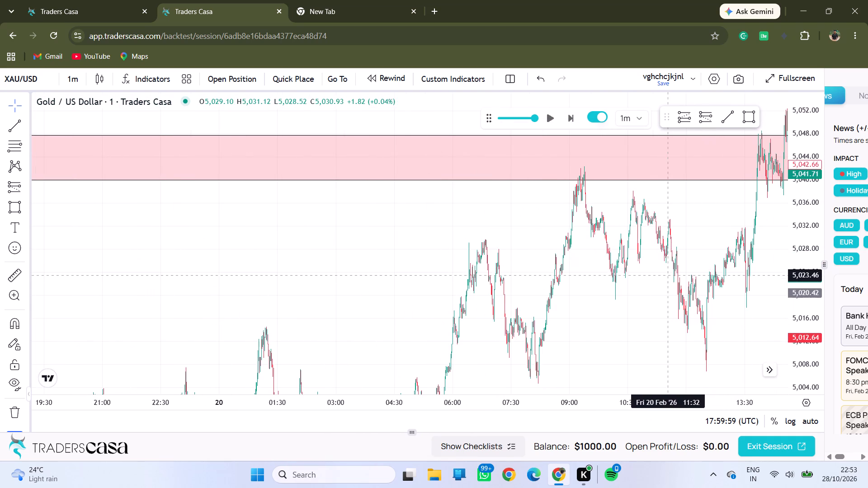
left_click_drag(668, 275, 557, 208)
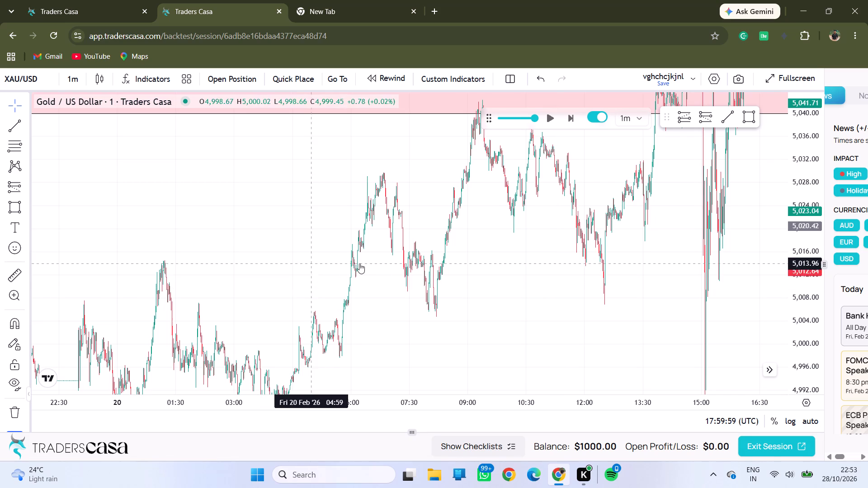
left_click_drag(378, 229, 379, 327)
left_click_drag(483, 300, 482, 300)
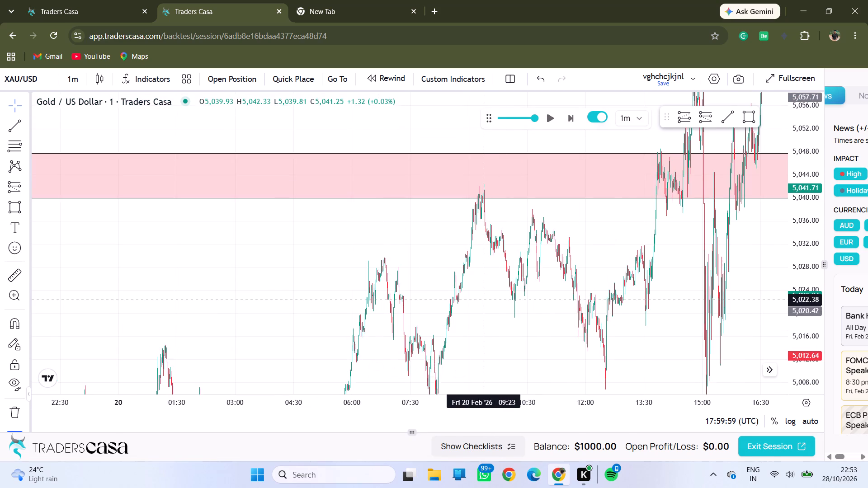
left_click_drag(482, 300, 418, 236)
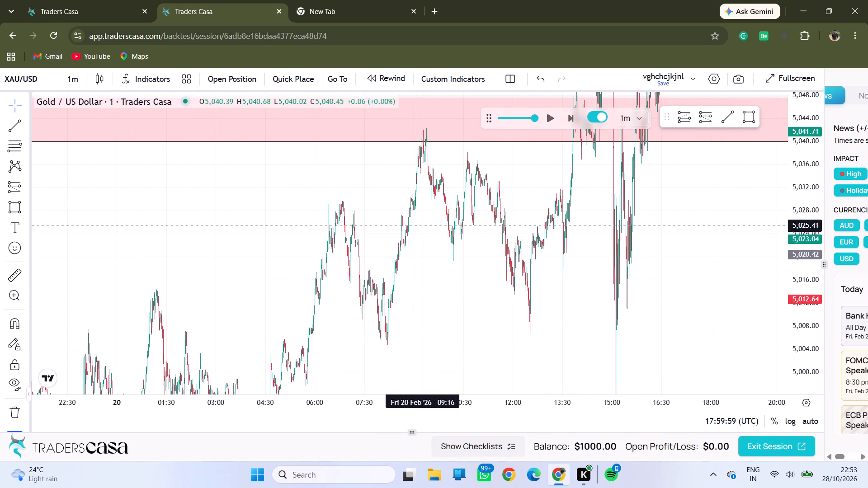
left_click_drag(418, 222, 444, 228)
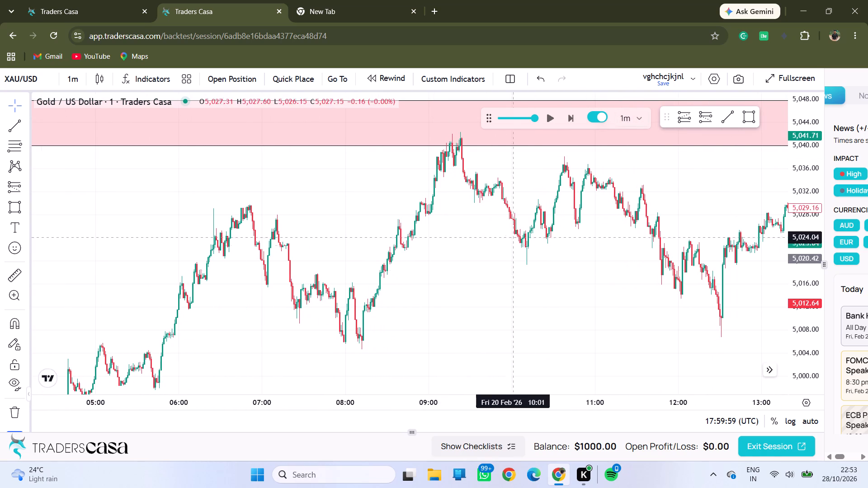
Examine the 1-minute price swings on 20 Feb between about 07:00 and 16:00 around the pink 5,040 to 5,048 zone.
left_click_drag(496, 235, 439, 254)
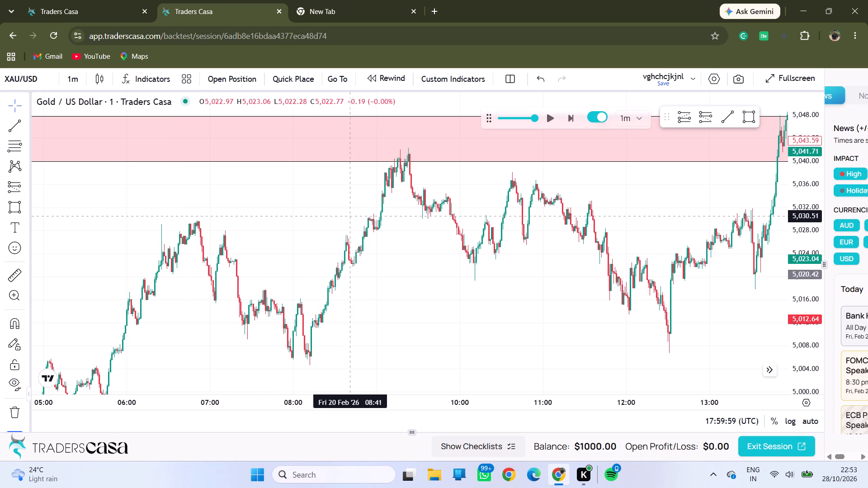
left_click_drag(445, 227, 245, 232)
left_click_drag(432, 223, 417, 229)
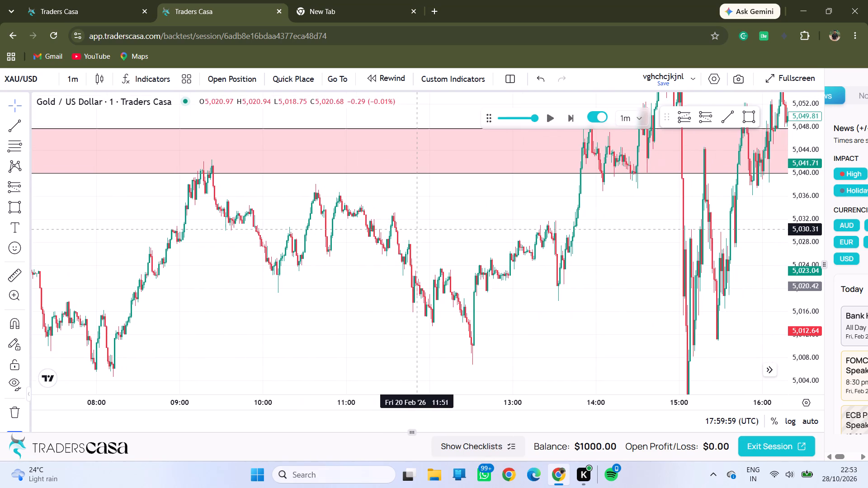
left_click_drag(328, 235, 361, 235)
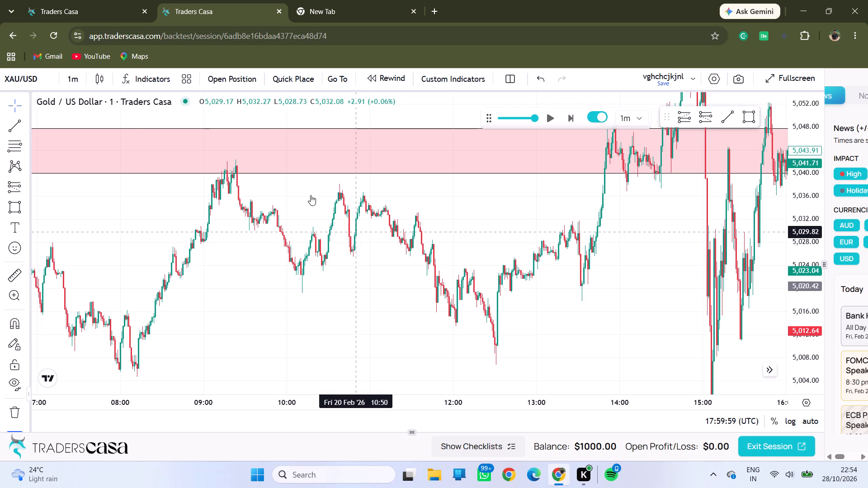
On the 1-hour chart, draw a level trend line at 5,010.79 from the 18 Feb 14:00 swing high to 19 Feb 08:00.
left_click(82, 79)
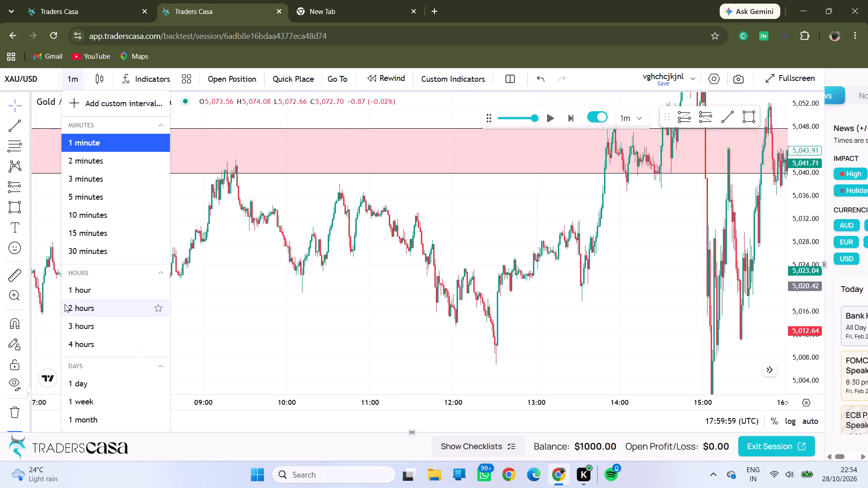
left_click(97, 284)
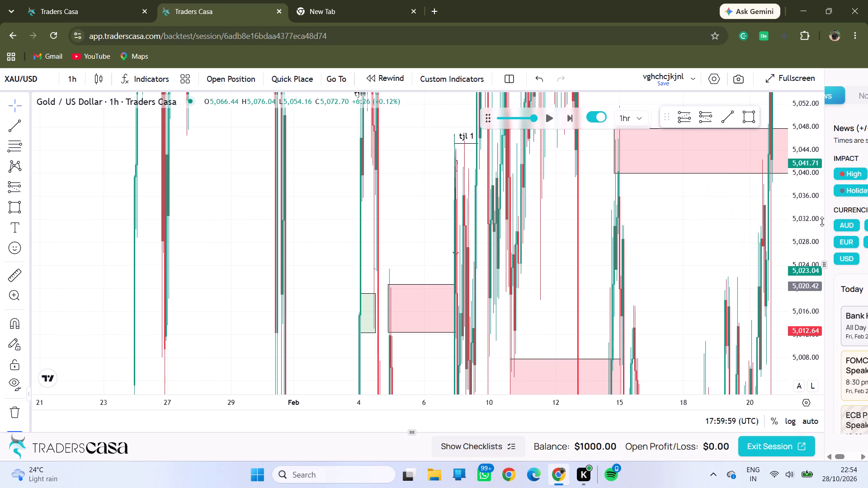
left_click_drag(822, 221, 821, 382)
left_click_drag(730, 280, 515, 283)
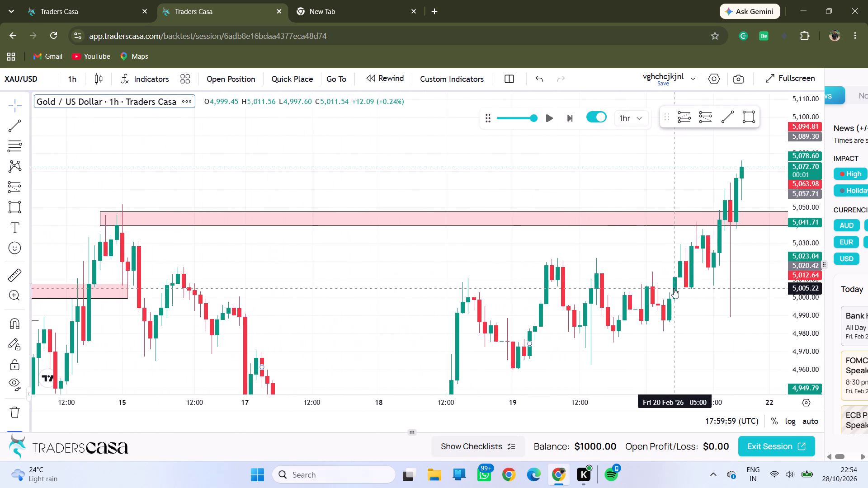
left_click_drag(674, 288, 552, 271)
left_click_drag(552, 271, 507, 269)
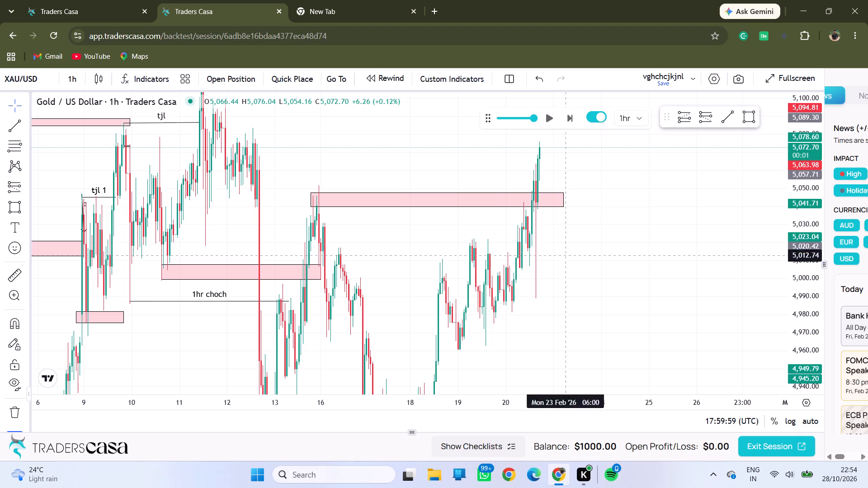
left_click_drag(807, 231, 802, 332)
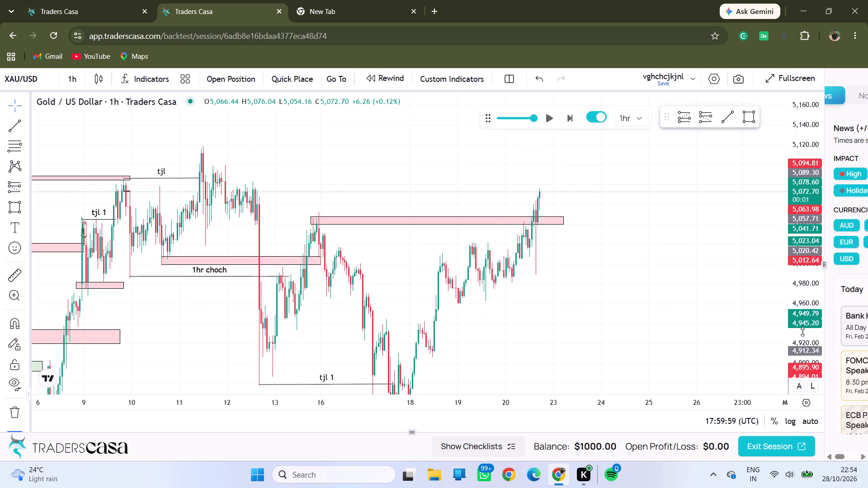
left_click_drag(628, 308, 566, 283)
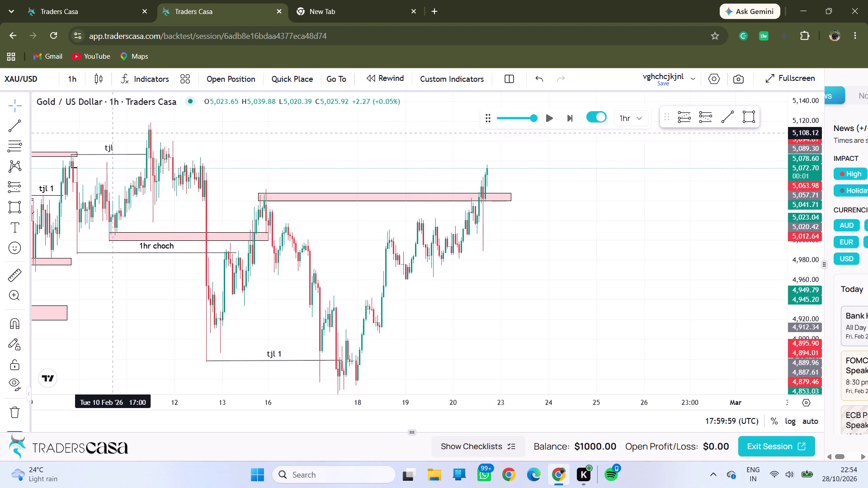
left_click(14, 128)
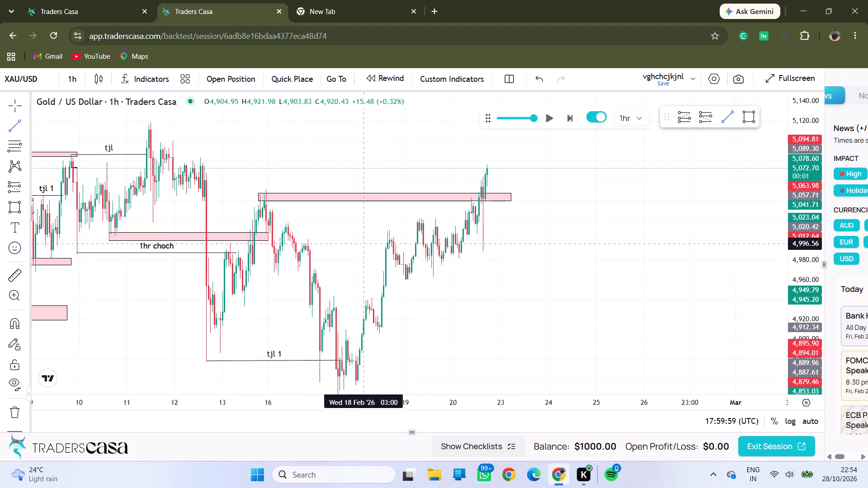
left_click(385, 230)
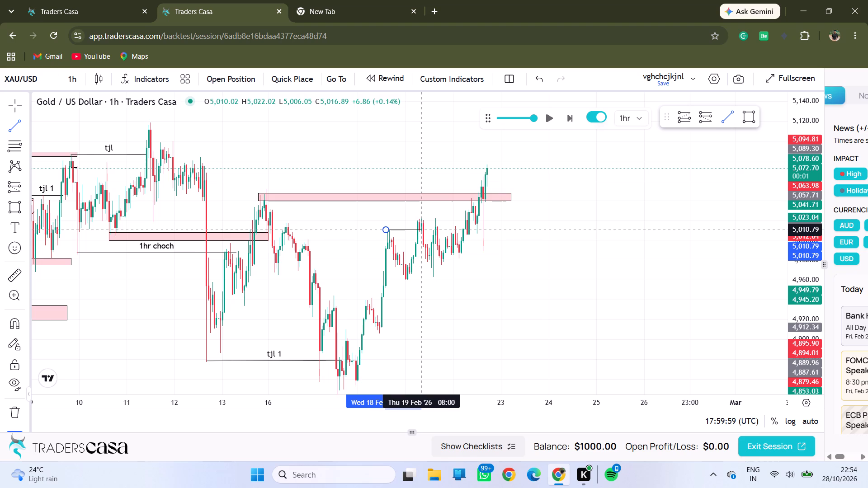
left_click(420, 230)
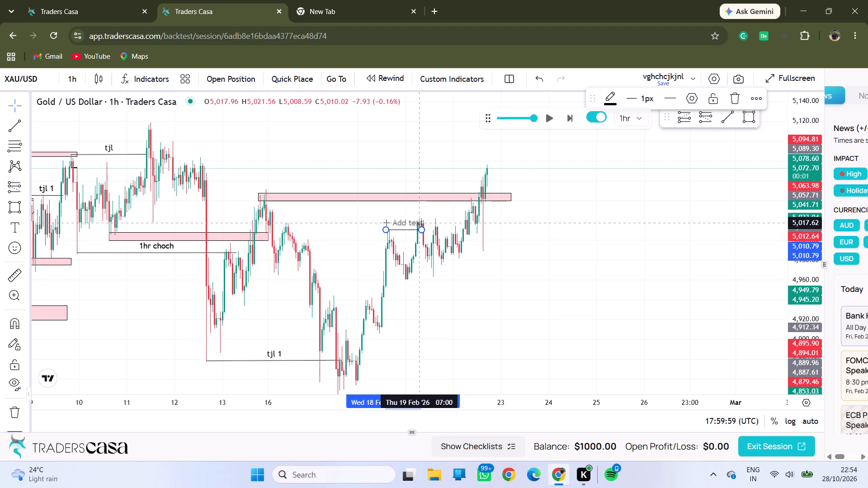
Replay the 1-hour chart forward to 24 Feb 00:59 and review the new candles against the marked February structure and zones.
left_click(551, 119)
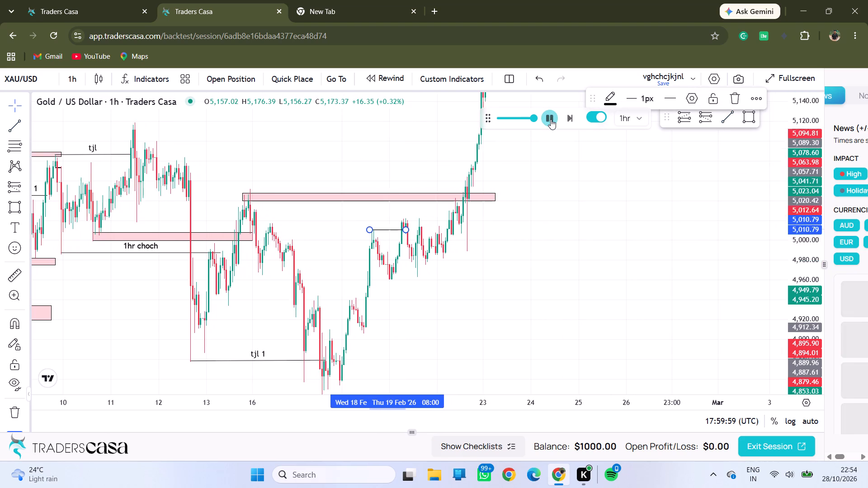
left_click_drag(511, 154, 528, 240)
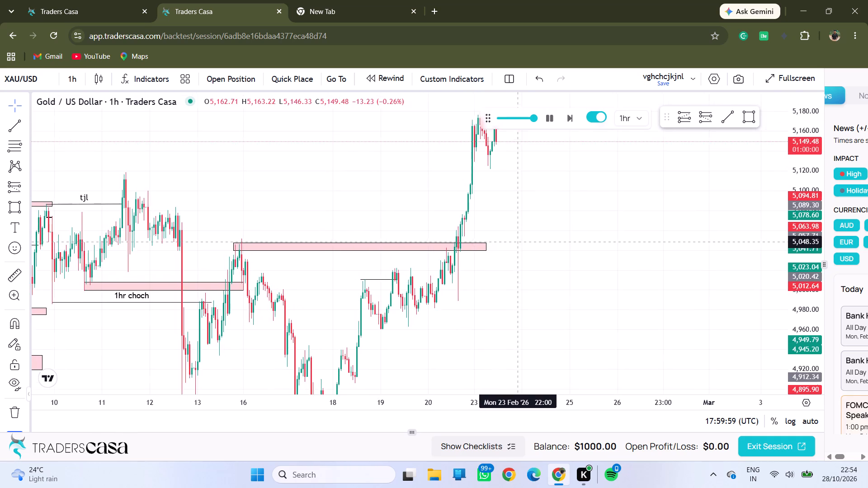
left_click_drag(528, 240, 528, 242)
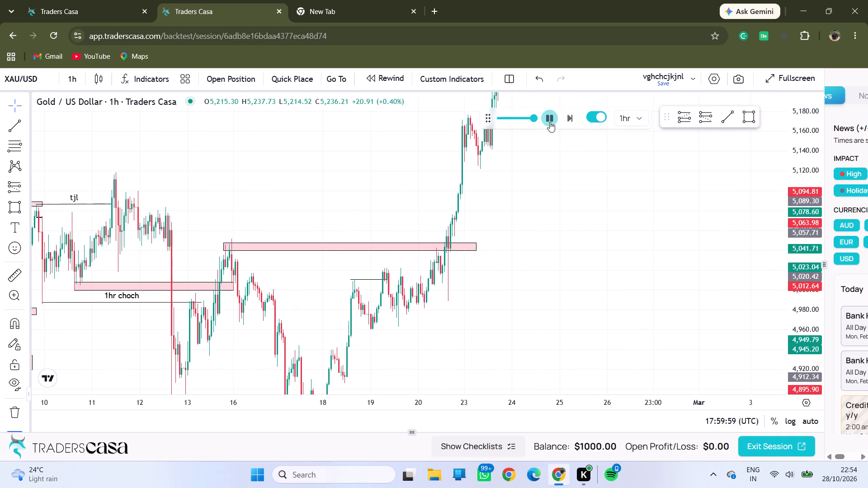
left_click(550, 122)
left_click_drag(469, 198, 593, 359)
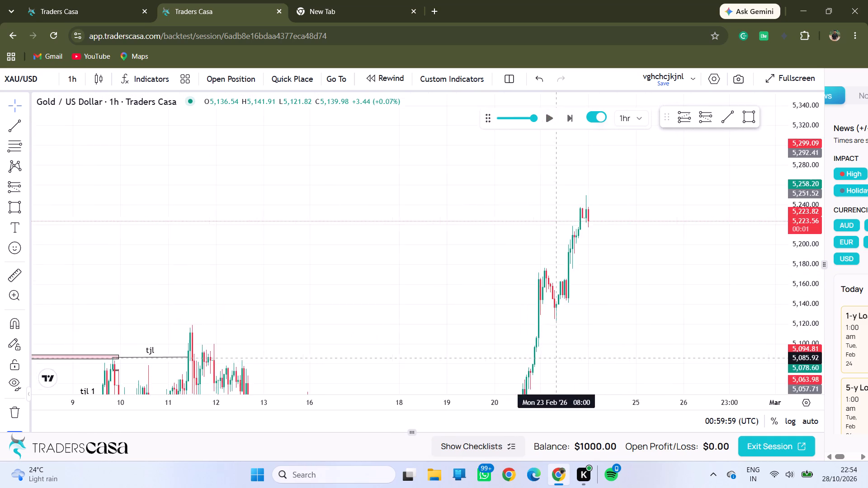
left_click_drag(593, 359, 604, 219)
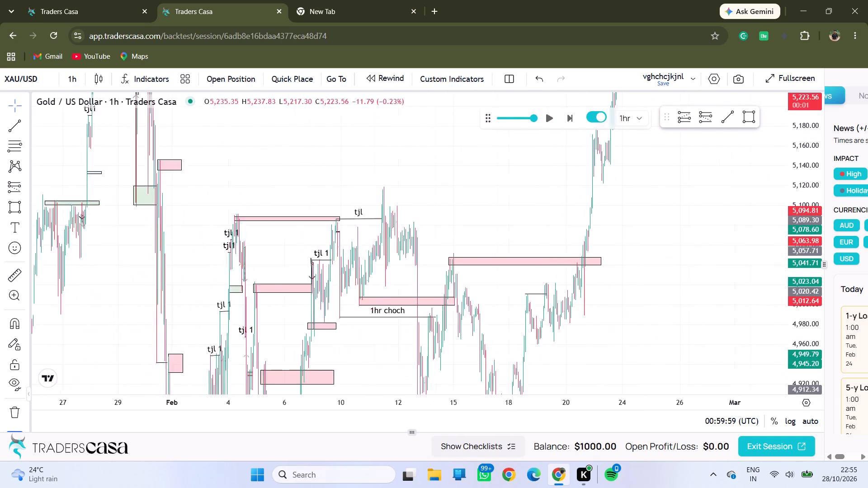
left_click_drag(695, 293, 693, 250)
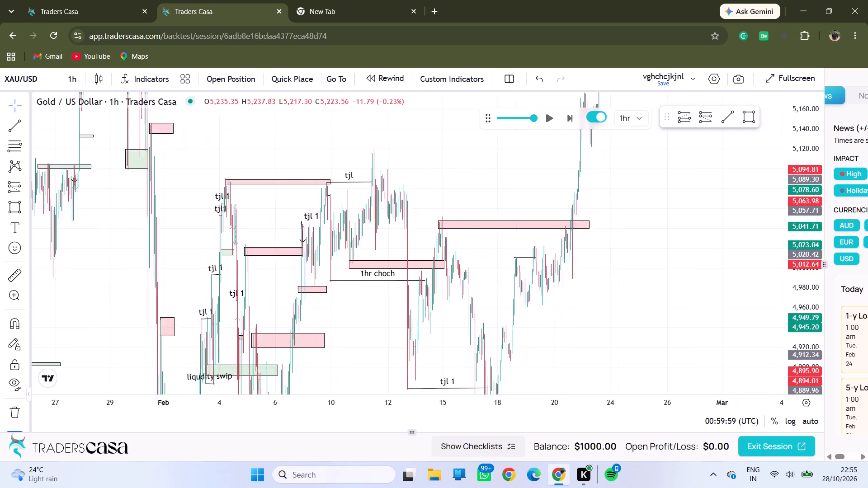
left_click_drag(650, 278, 716, 260)
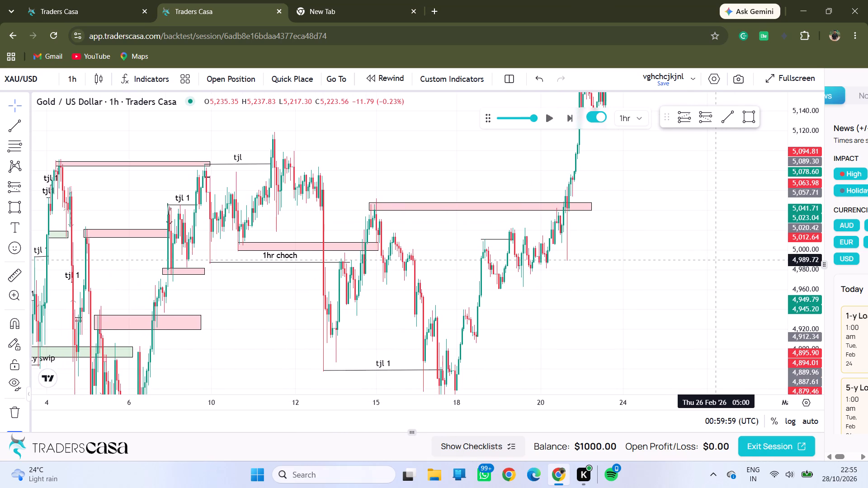
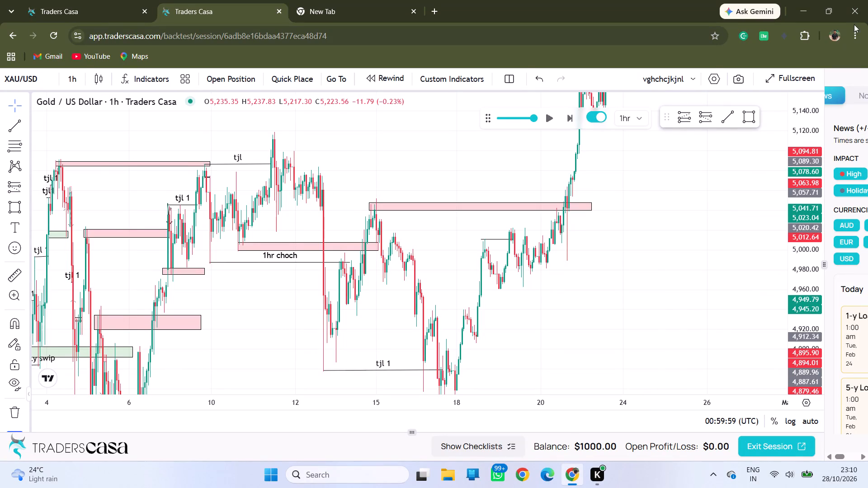
Close the browser window containing the Traders Casa backtest session.
left_click(867, 0)
left_click(867, 0)
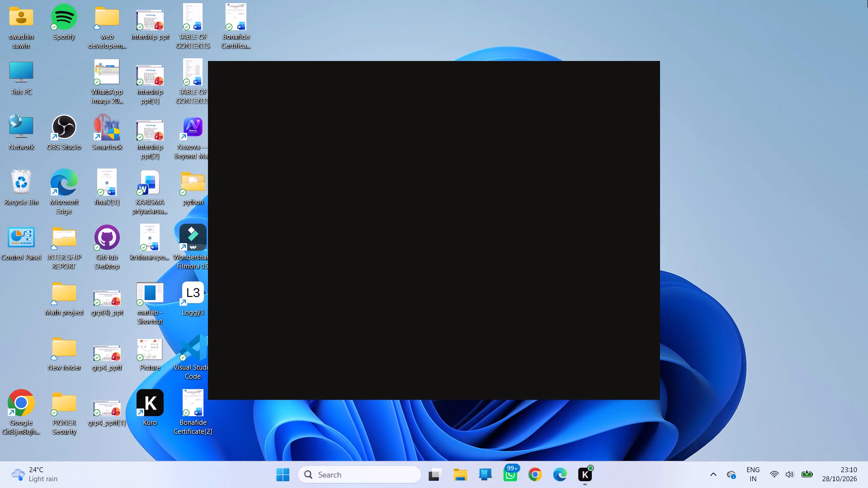
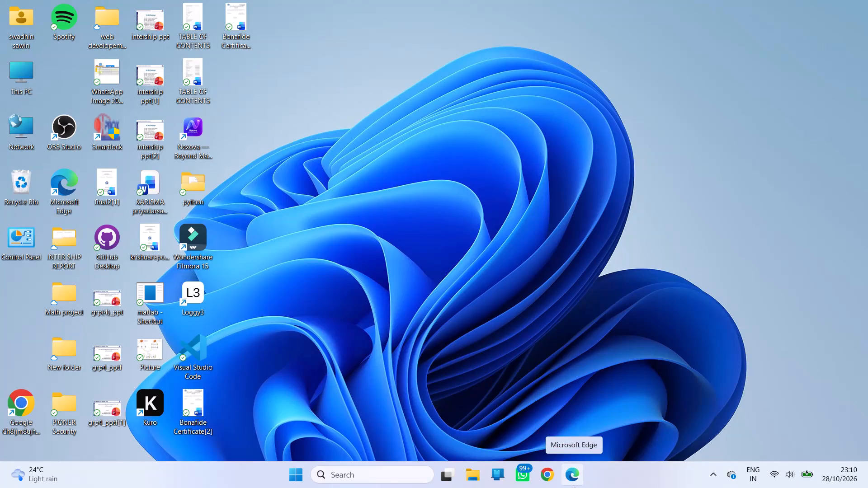
Shut down the computer from the Windows desktop.
key("alt+F4")
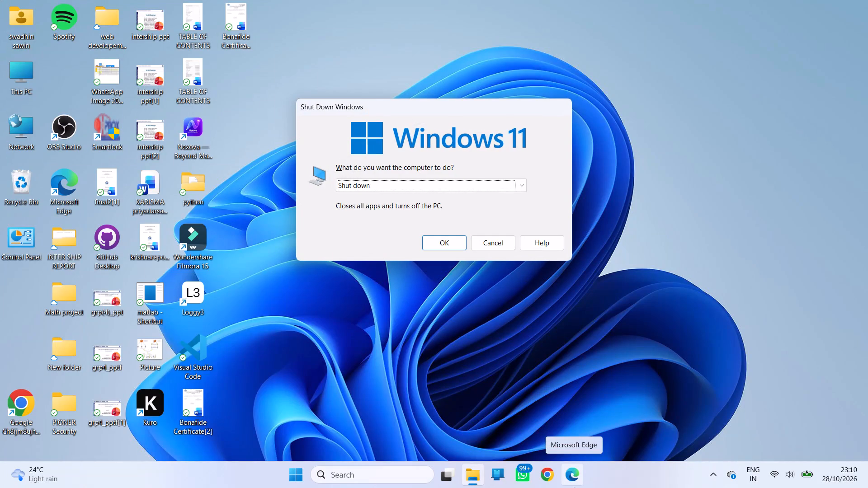
key("Return")
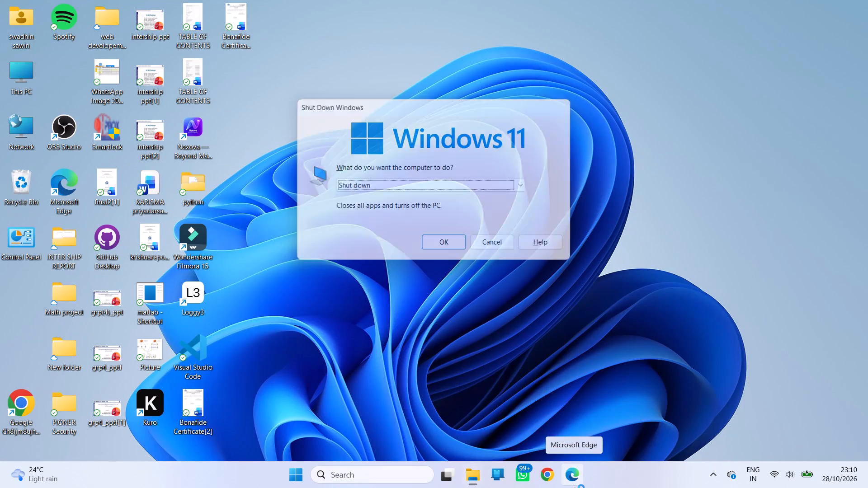